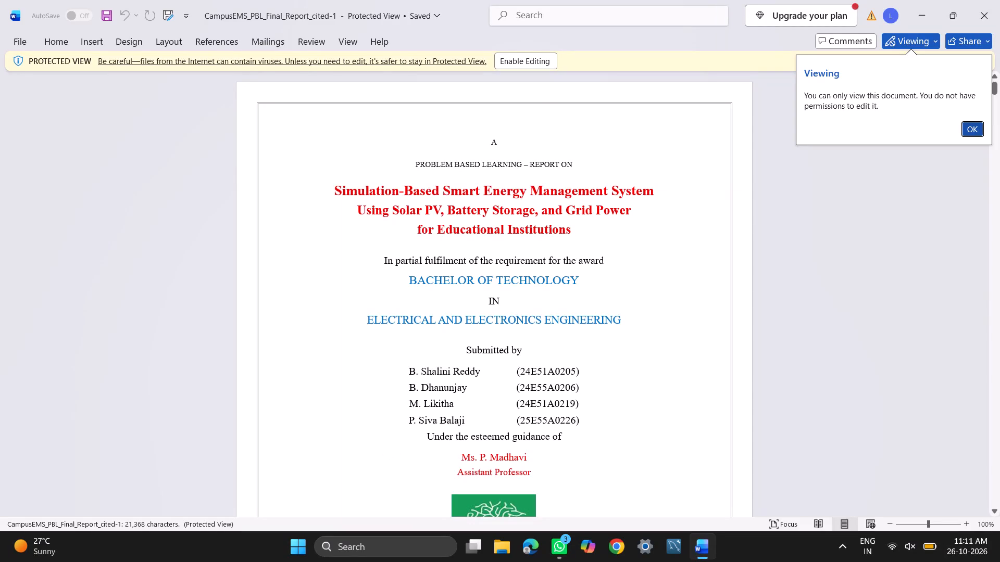
Enable editing of the protected report document.
{"action": "left_click", "coordinate": [522, 68]}
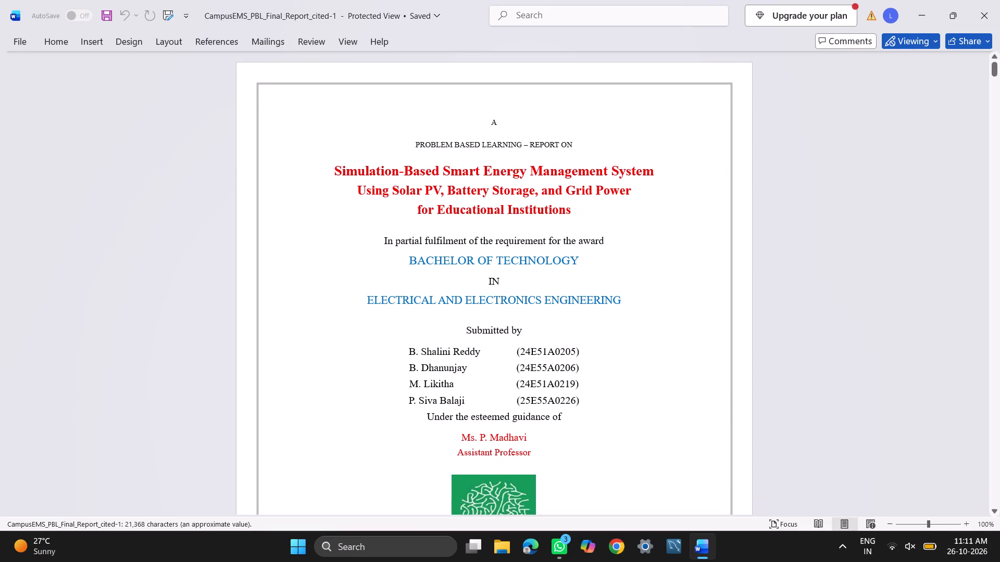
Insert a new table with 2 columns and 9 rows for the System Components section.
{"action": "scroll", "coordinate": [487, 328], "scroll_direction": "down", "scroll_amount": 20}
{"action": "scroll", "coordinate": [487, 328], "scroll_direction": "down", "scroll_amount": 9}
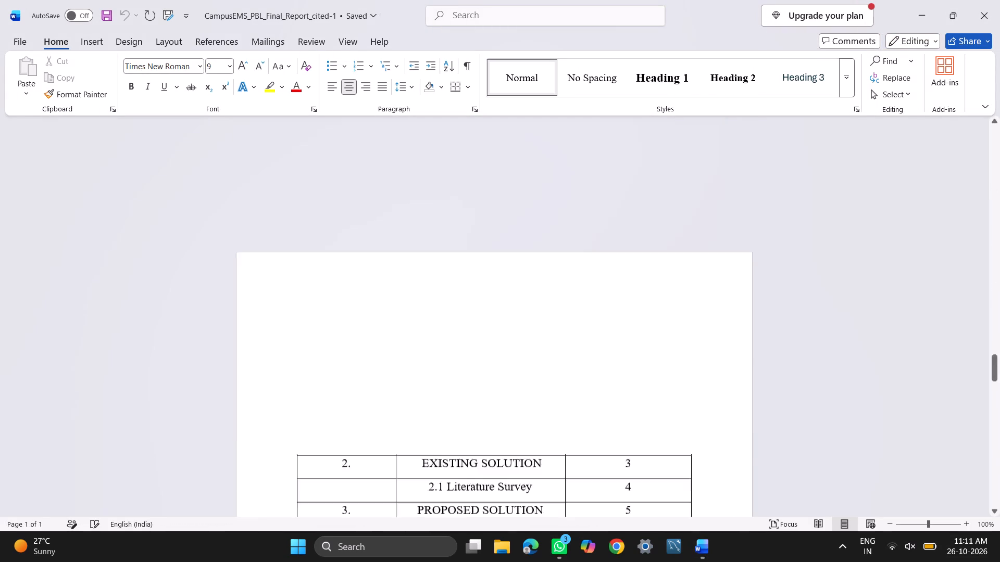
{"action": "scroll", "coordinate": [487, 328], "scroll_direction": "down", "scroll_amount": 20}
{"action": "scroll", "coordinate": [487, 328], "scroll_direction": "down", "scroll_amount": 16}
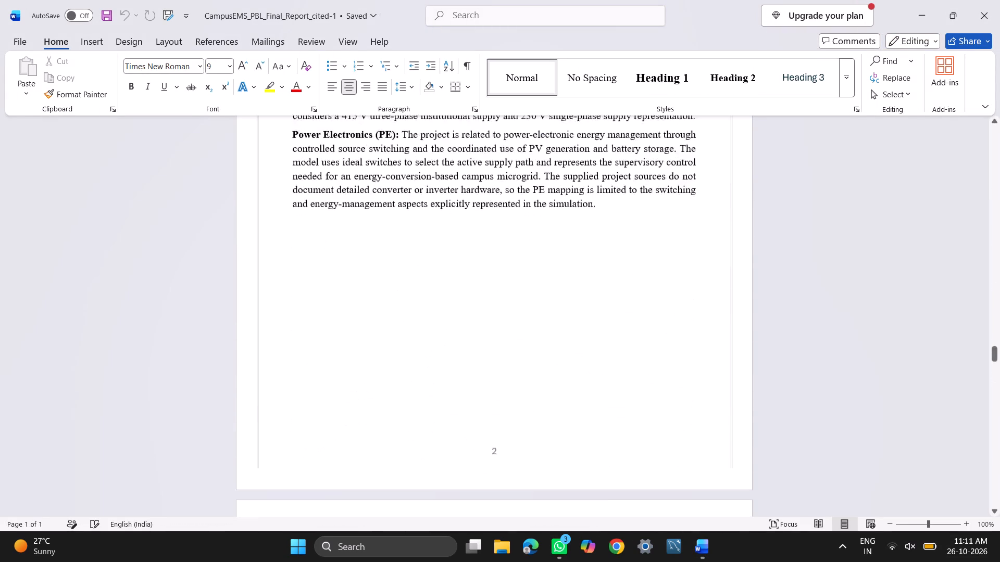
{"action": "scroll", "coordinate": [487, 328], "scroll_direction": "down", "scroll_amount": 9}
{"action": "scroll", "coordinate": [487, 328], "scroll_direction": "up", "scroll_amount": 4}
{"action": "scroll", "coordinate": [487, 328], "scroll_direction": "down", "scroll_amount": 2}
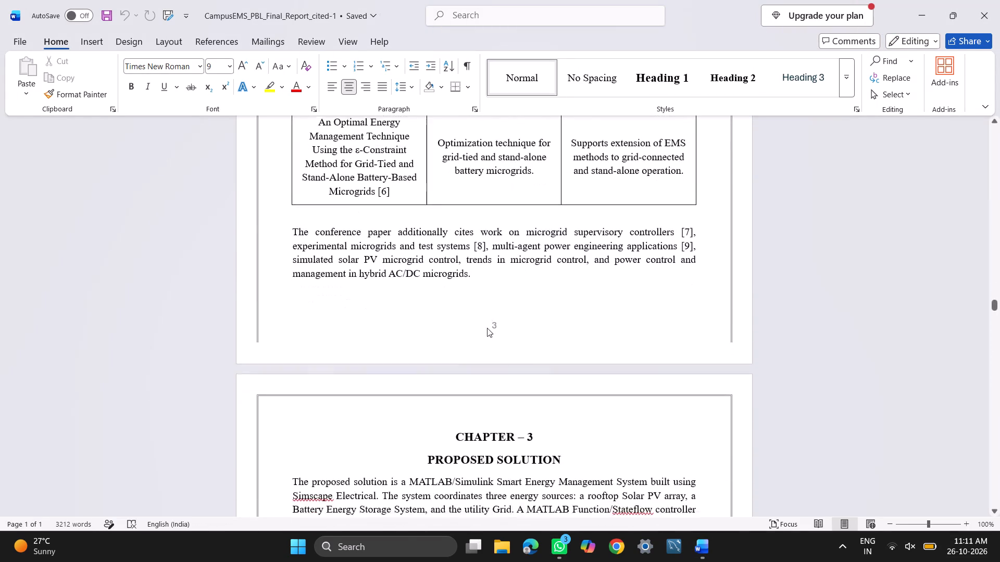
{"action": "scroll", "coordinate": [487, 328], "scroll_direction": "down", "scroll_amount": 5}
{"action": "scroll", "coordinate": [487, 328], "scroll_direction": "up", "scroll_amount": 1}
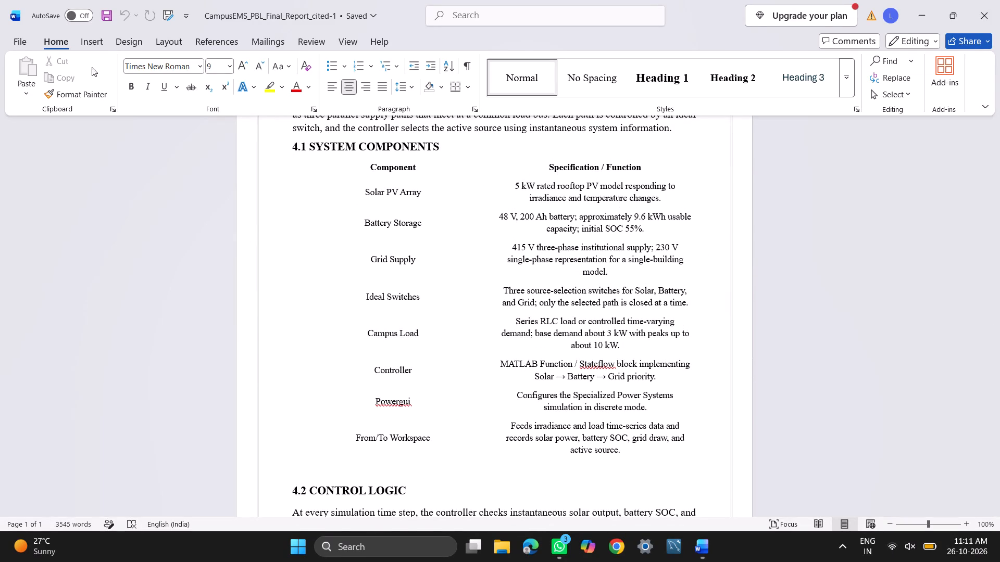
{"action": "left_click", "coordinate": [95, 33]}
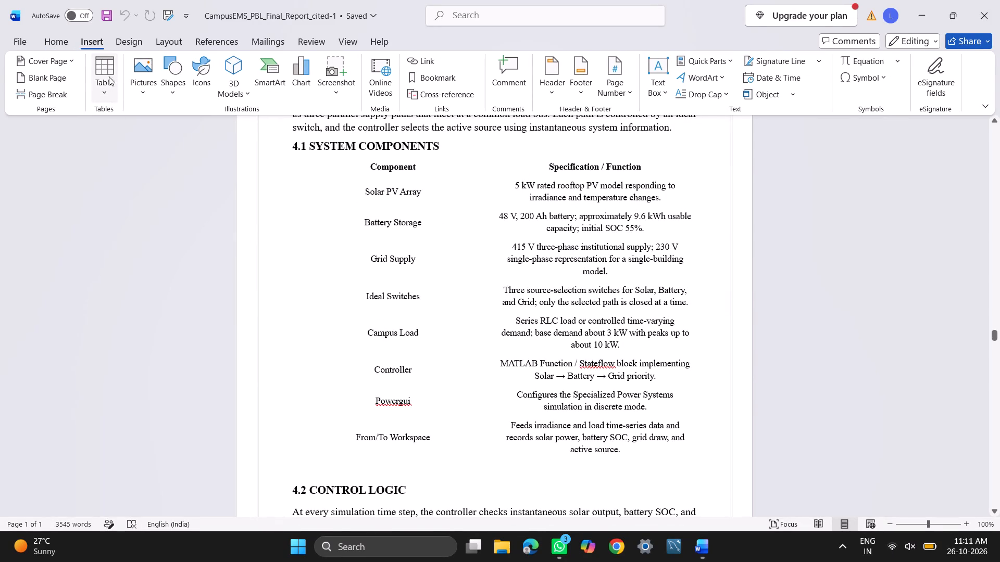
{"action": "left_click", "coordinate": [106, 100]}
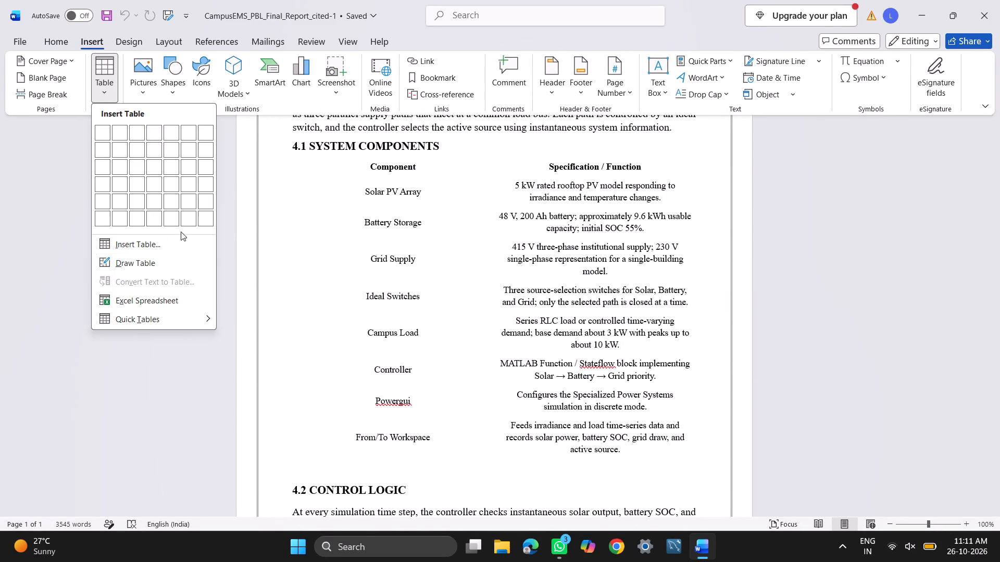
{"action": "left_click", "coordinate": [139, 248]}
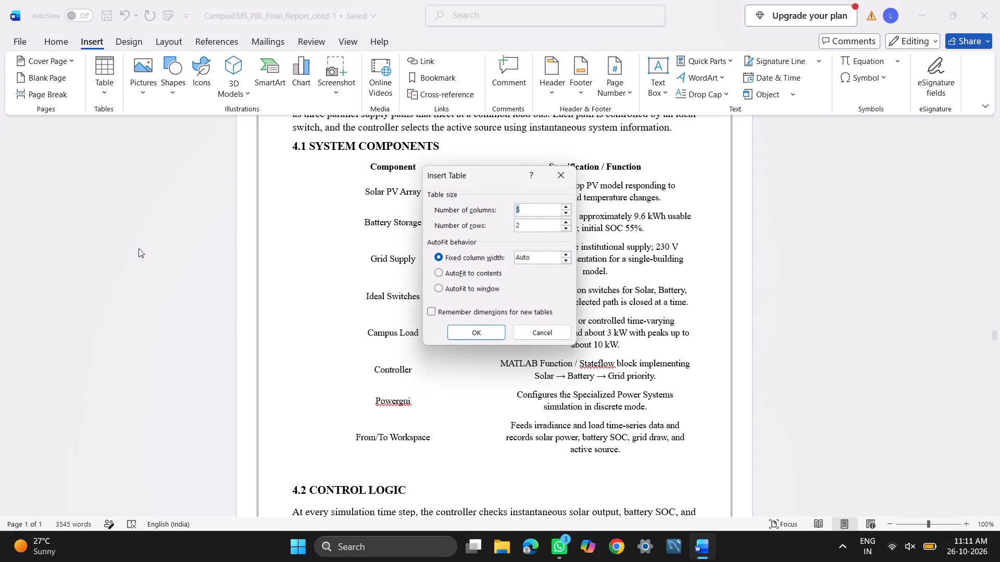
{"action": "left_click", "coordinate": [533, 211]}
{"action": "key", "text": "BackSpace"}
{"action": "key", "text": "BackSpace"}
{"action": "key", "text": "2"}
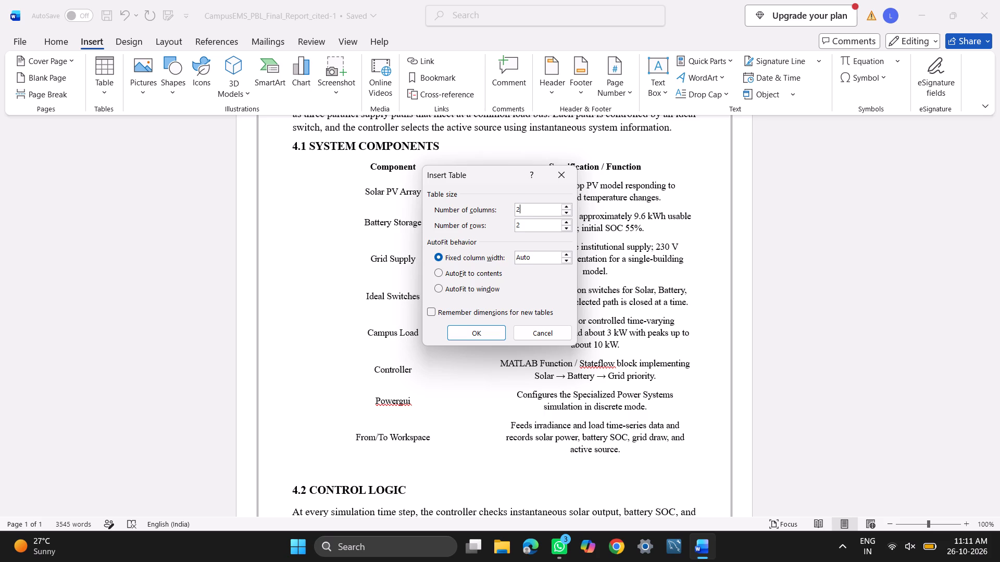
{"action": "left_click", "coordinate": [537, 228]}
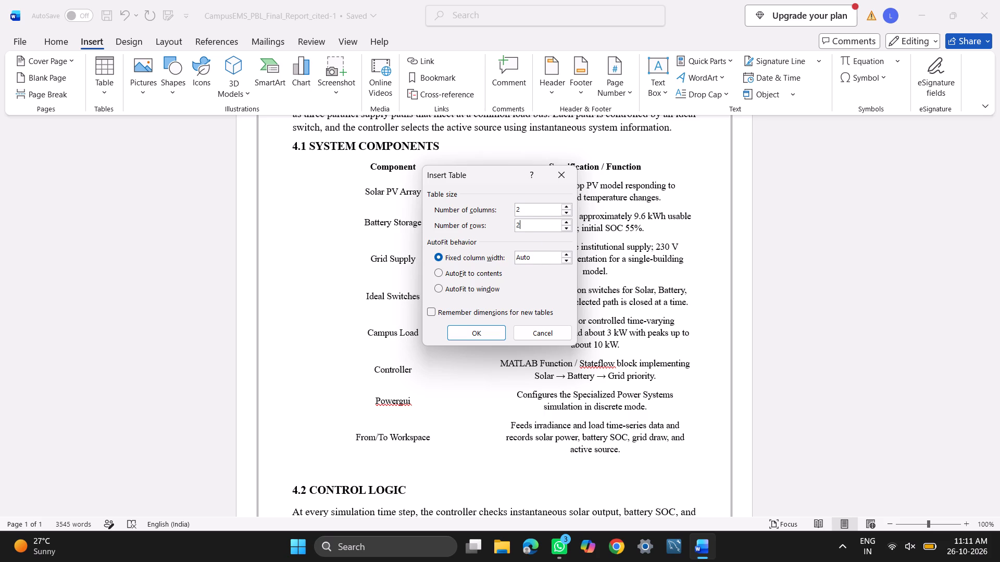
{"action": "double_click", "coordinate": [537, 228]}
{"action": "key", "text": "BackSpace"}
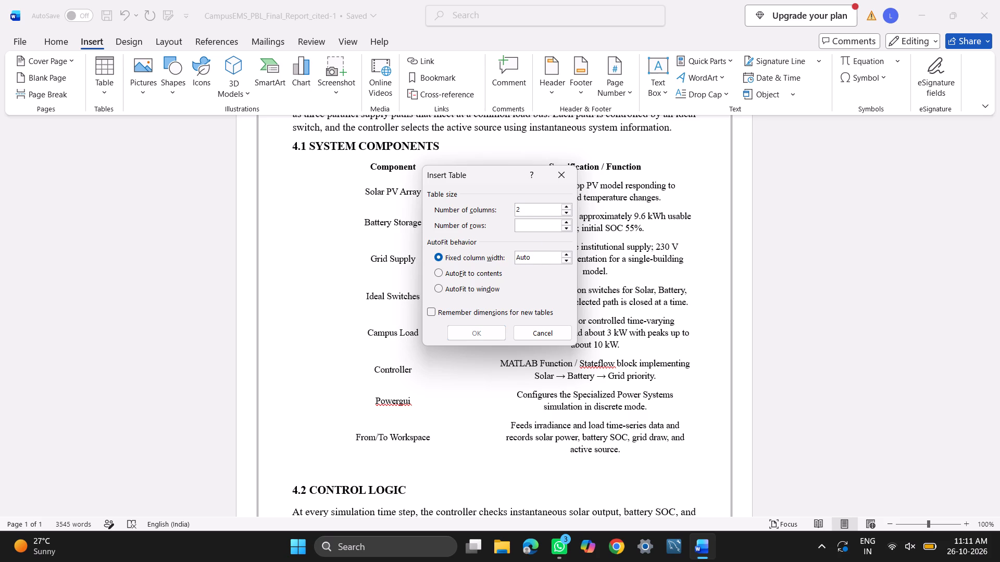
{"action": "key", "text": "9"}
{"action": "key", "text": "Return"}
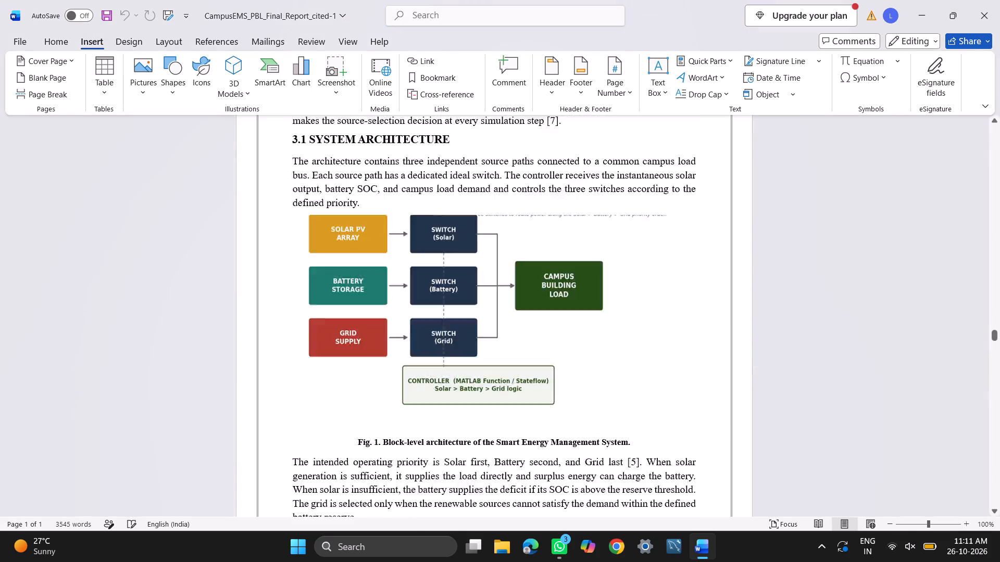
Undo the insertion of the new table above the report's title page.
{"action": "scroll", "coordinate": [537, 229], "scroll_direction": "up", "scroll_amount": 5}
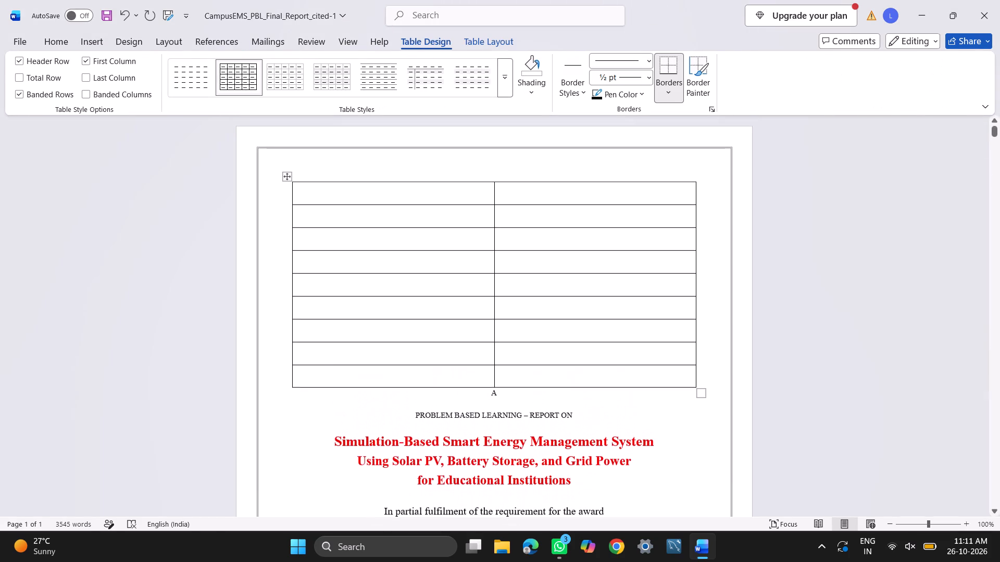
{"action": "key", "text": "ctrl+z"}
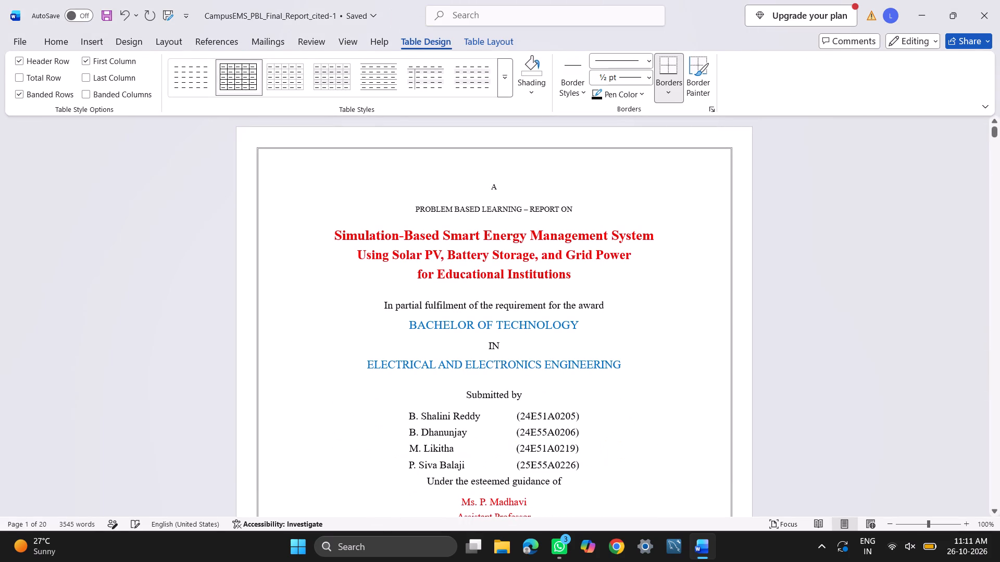
Draw solid borders along the left and right edges of the 4.1 System Components table with Draw Table.
{"action": "scroll", "coordinate": [578, 360], "scroll_direction": "down", "scroll_amount": 7}
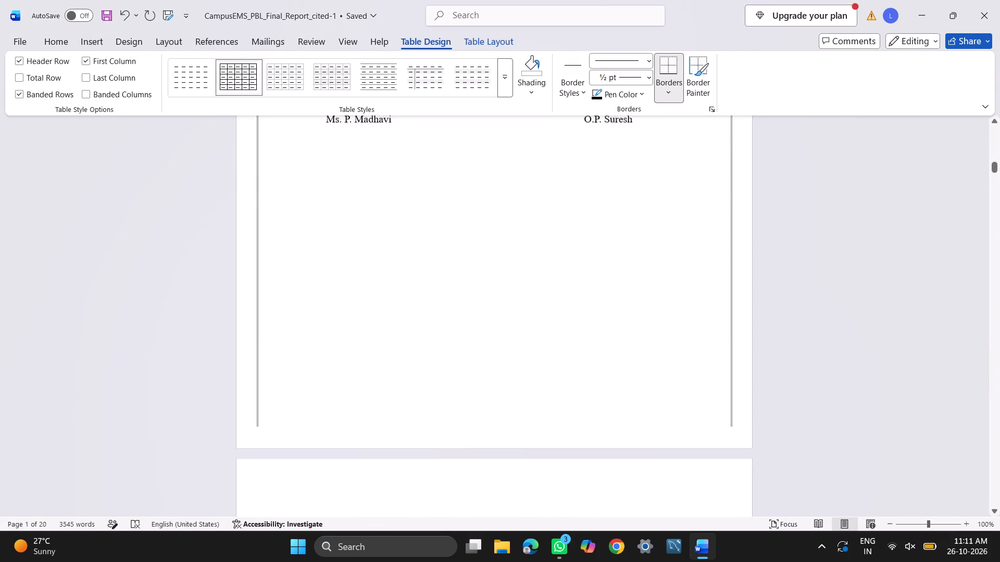
{"action": "scroll", "coordinate": [578, 360], "scroll_direction": "down", "scroll_amount": 10}
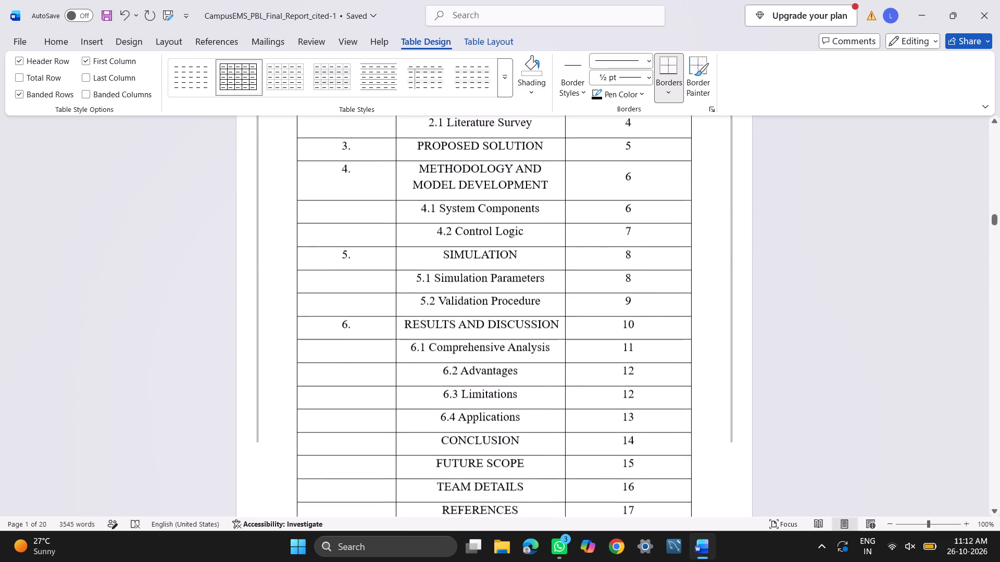
{"action": "scroll", "coordinate": [578, 360], "scroll_direction": "down", "scroll_amount": 1}
{"action": "scroll", "coordinate": [578, 360], "scroll_direction": "up", "scroll_amount": 1}
{"action": "scroll", "coordinate": [578, 360], "scroll_direction": "down", "scroll_amount": 7}
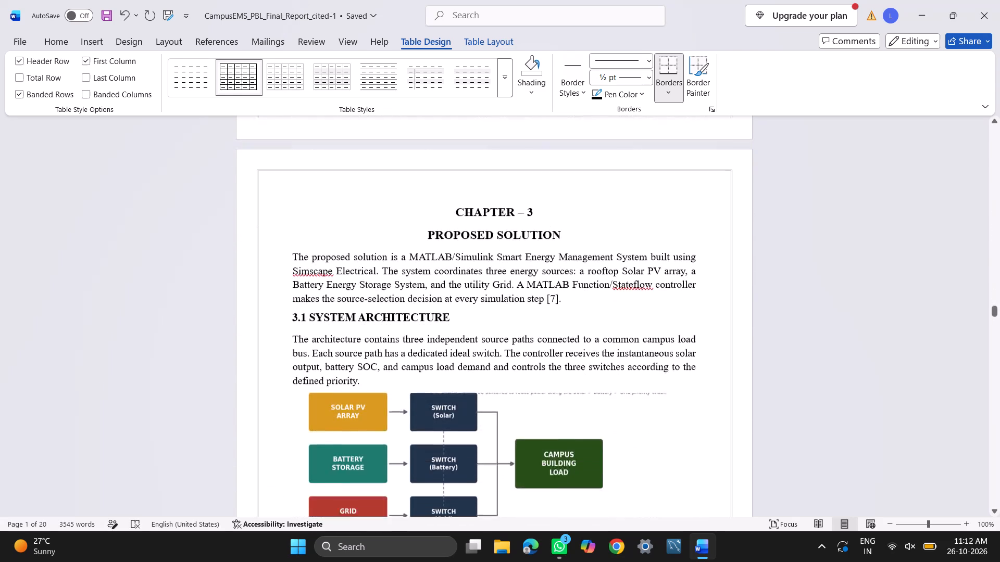
{"action": "scroll", "coordinate": [578, 360], "scroll_direction": "down", "scroll_amount": 5}
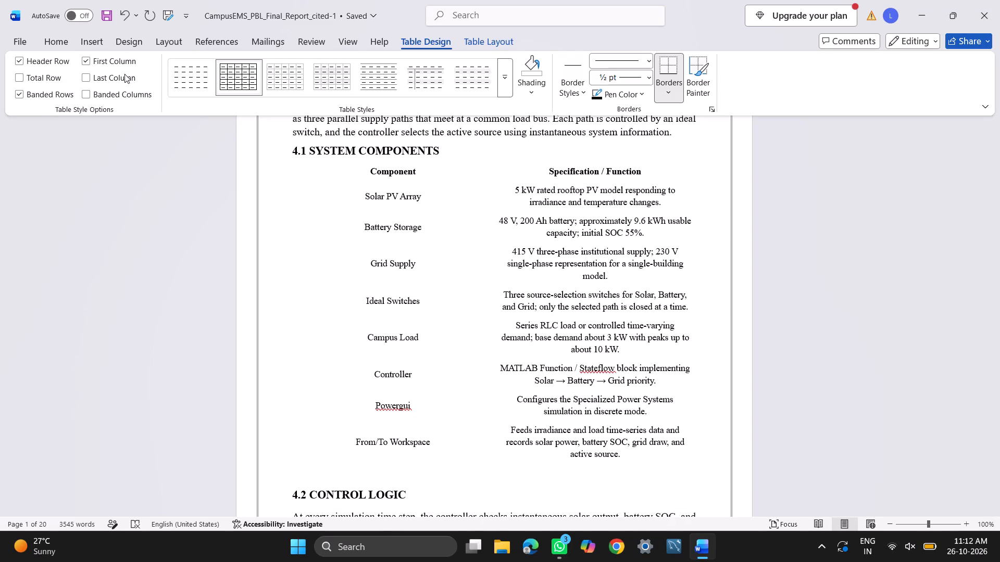
{"action": "left_click", "coordinate": [95, 41]}
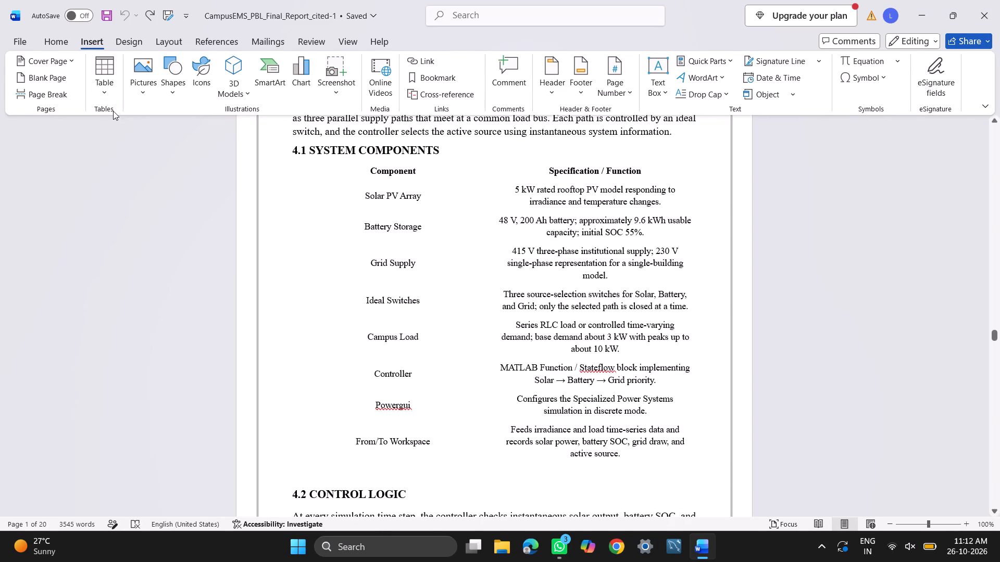
{"action": "left_click", "coordinate": [102, 81]}
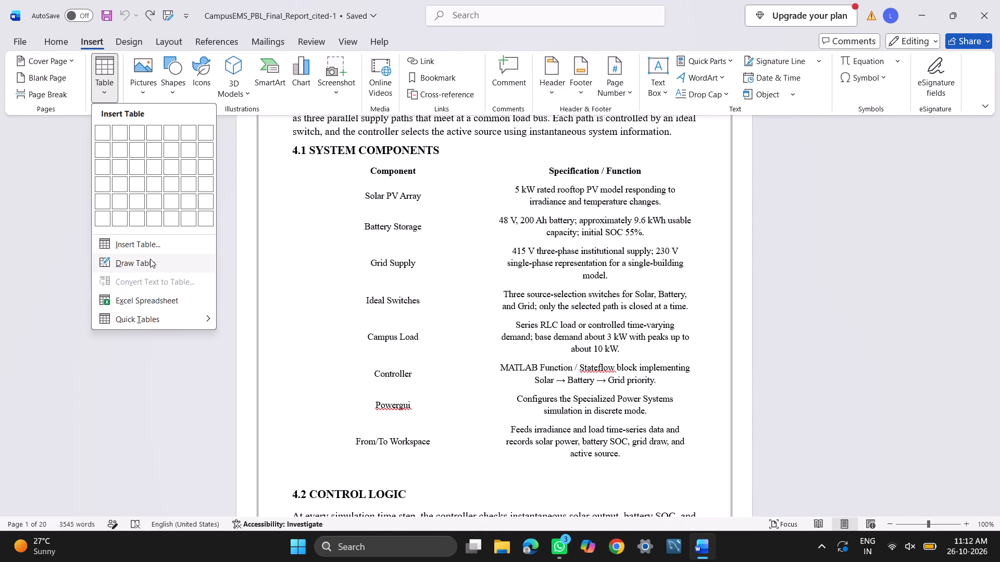
{"action": "left_click", "coordinate": [150, 259]}
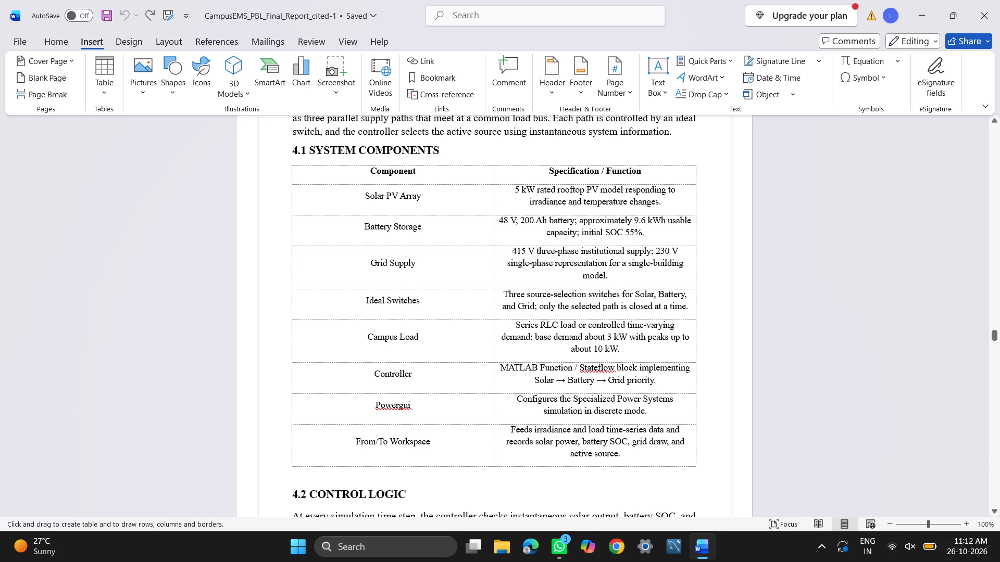
{"action": "left_click_drag", "start_coordinate": [294, 165], "coordinate": [285, 267]}
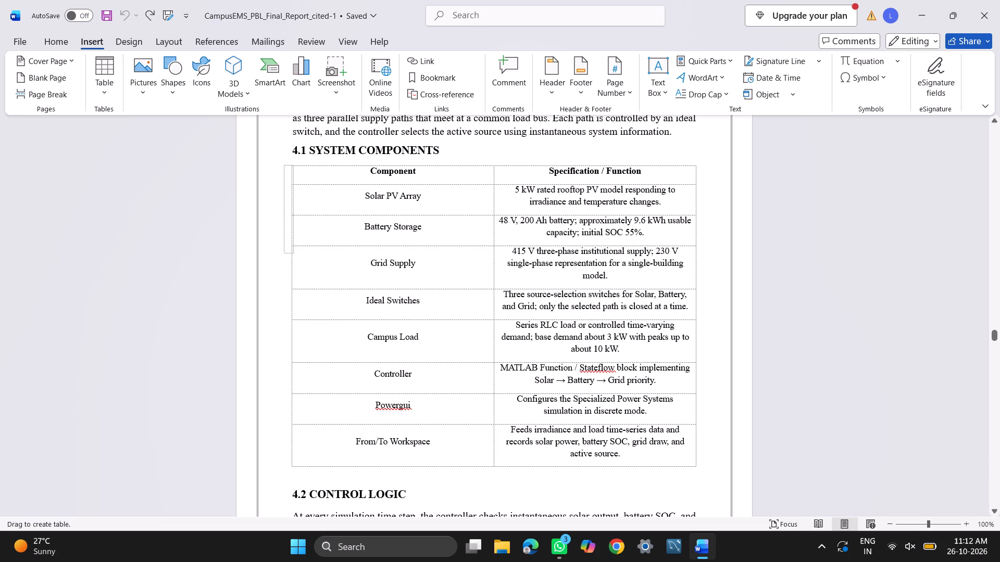
{"action": "left_click_drag", "start_coordinate": [285, 267], "coordinate": [286, 292]}
{"action": "key", "text": "Escape"}
{"action": "left_click_drag", "start_coordinate": [292, 168], "coordinate": [290, 453]}
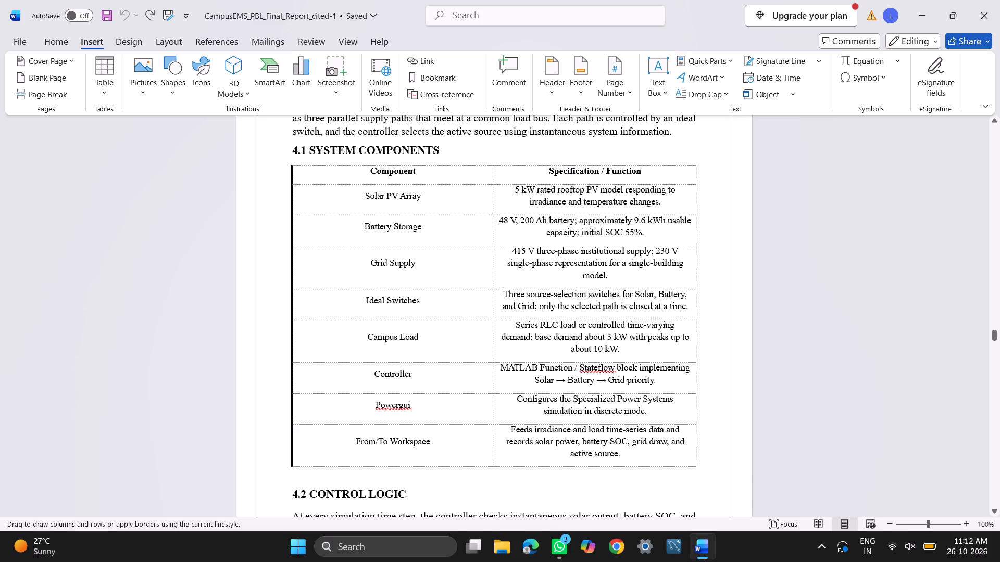
{"action": "left_click_drag", "start_coordinate": [290, 453], "coordinate": [293, 466]}
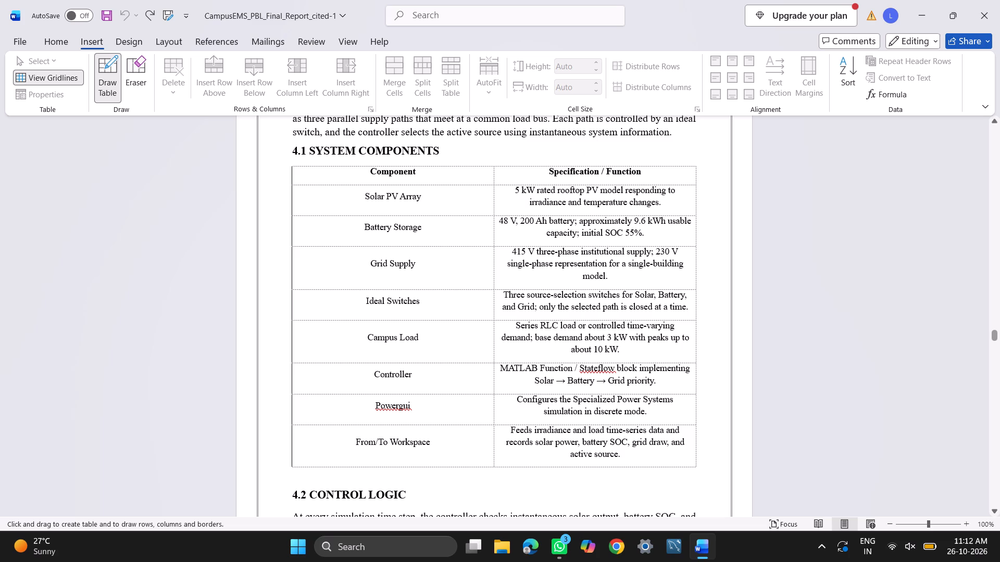
{"action": "left_click_drag", "start_coordinate": [695, 168], "coordinate": [686, 470]}
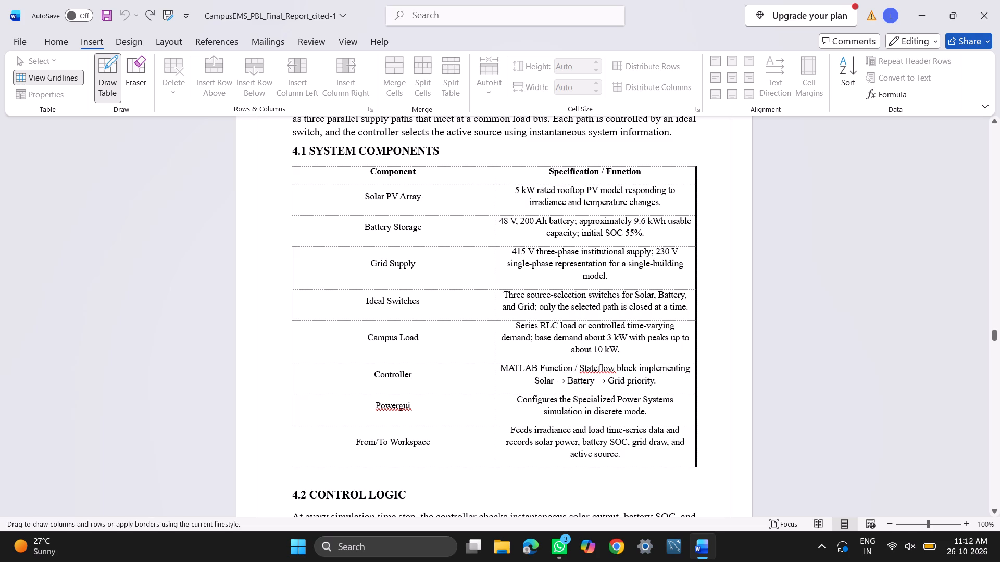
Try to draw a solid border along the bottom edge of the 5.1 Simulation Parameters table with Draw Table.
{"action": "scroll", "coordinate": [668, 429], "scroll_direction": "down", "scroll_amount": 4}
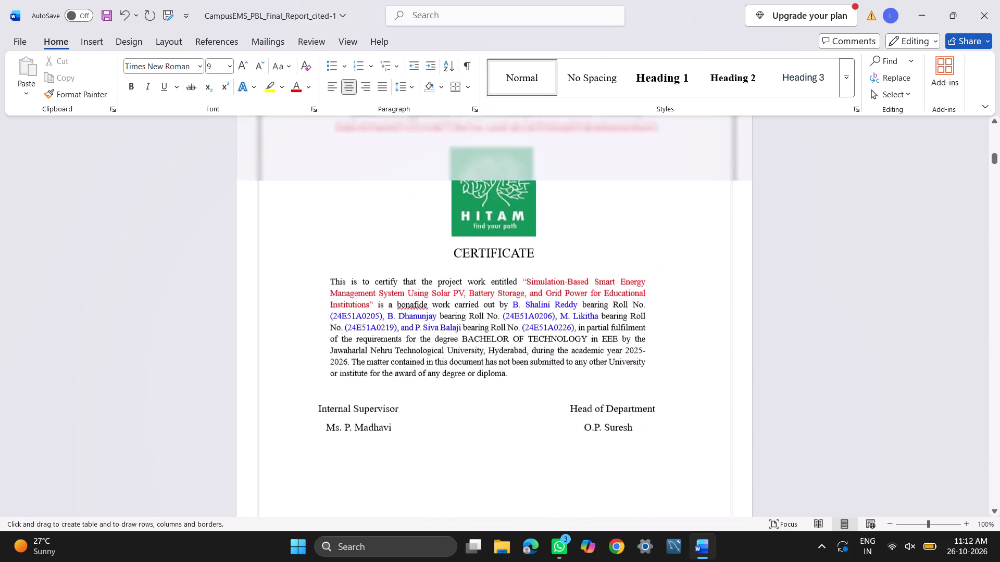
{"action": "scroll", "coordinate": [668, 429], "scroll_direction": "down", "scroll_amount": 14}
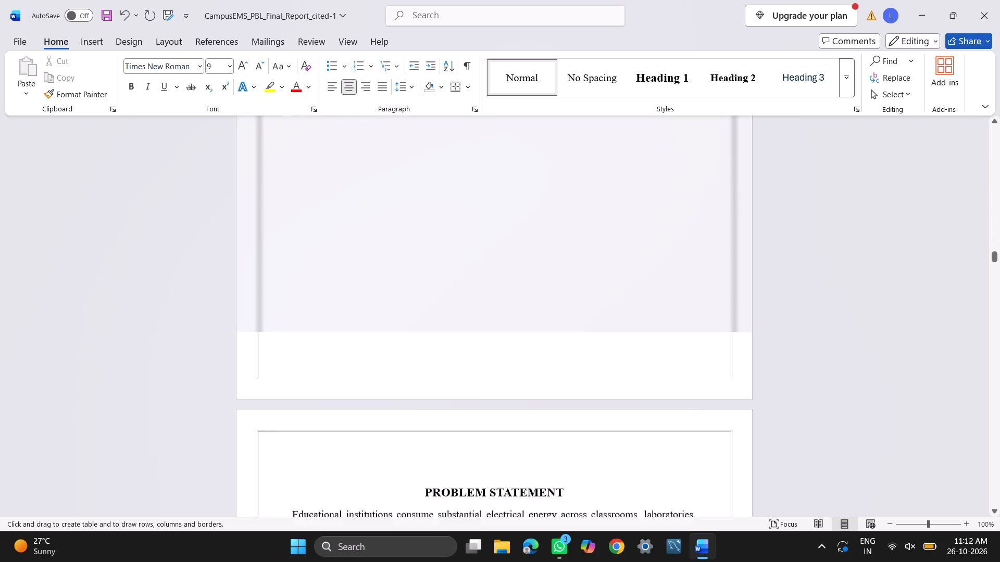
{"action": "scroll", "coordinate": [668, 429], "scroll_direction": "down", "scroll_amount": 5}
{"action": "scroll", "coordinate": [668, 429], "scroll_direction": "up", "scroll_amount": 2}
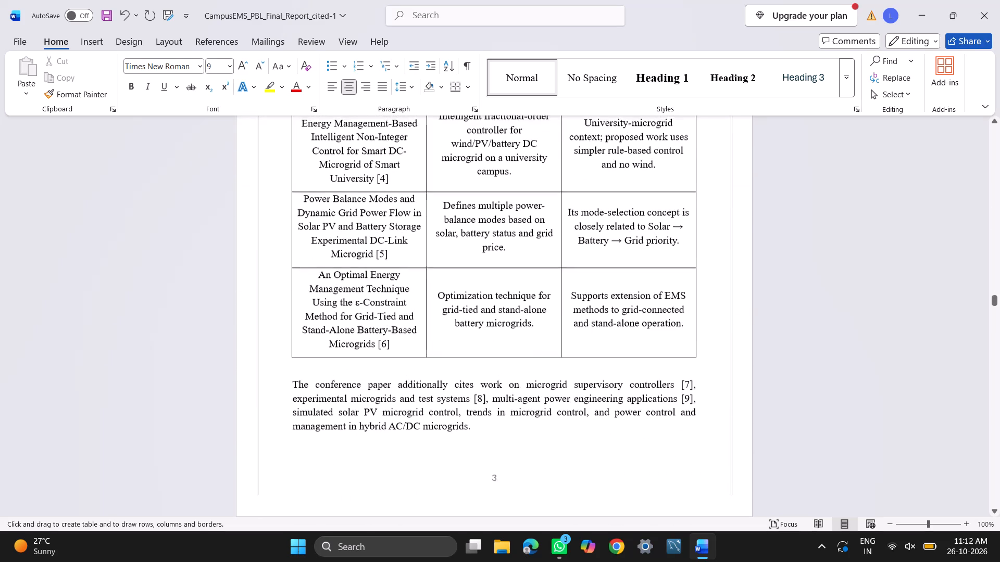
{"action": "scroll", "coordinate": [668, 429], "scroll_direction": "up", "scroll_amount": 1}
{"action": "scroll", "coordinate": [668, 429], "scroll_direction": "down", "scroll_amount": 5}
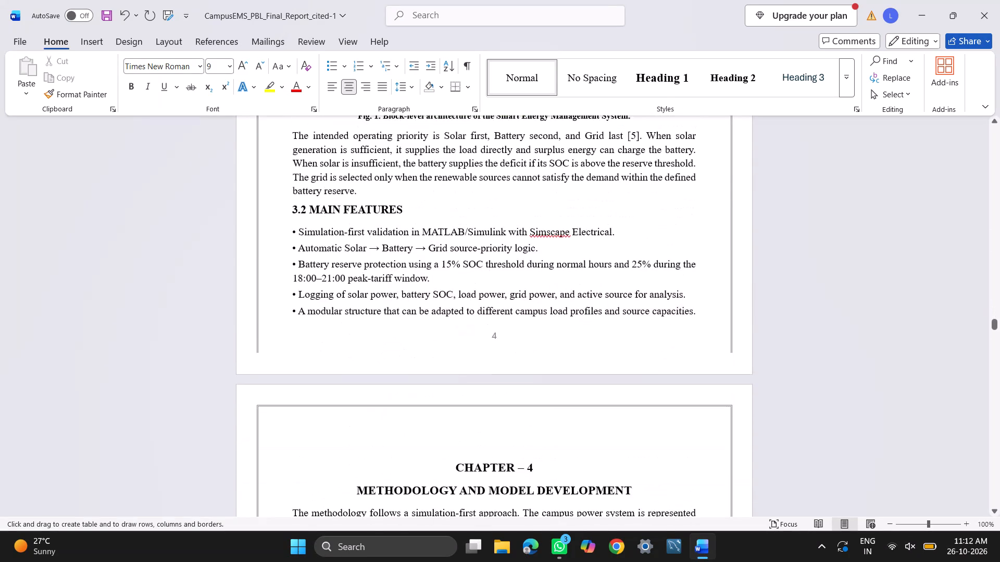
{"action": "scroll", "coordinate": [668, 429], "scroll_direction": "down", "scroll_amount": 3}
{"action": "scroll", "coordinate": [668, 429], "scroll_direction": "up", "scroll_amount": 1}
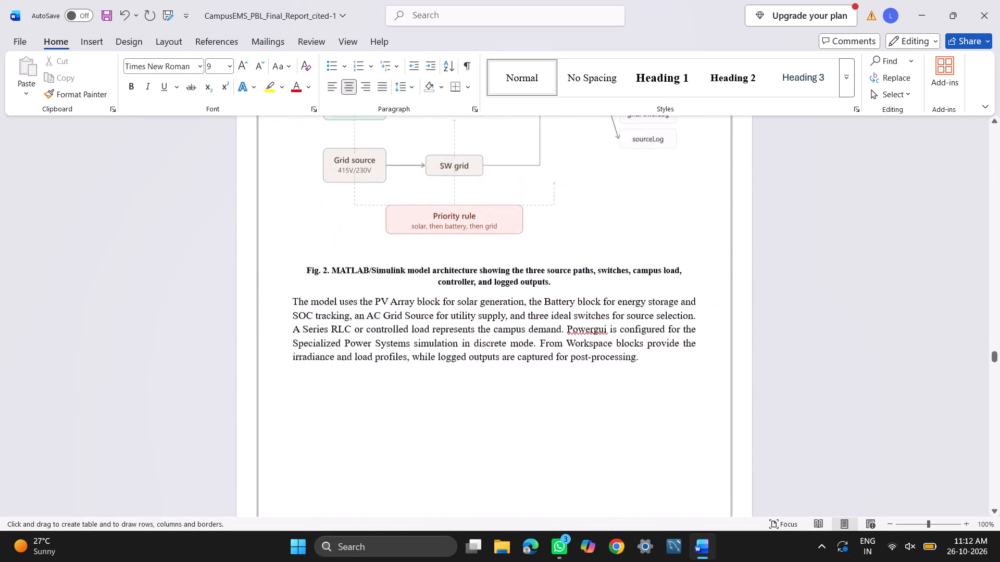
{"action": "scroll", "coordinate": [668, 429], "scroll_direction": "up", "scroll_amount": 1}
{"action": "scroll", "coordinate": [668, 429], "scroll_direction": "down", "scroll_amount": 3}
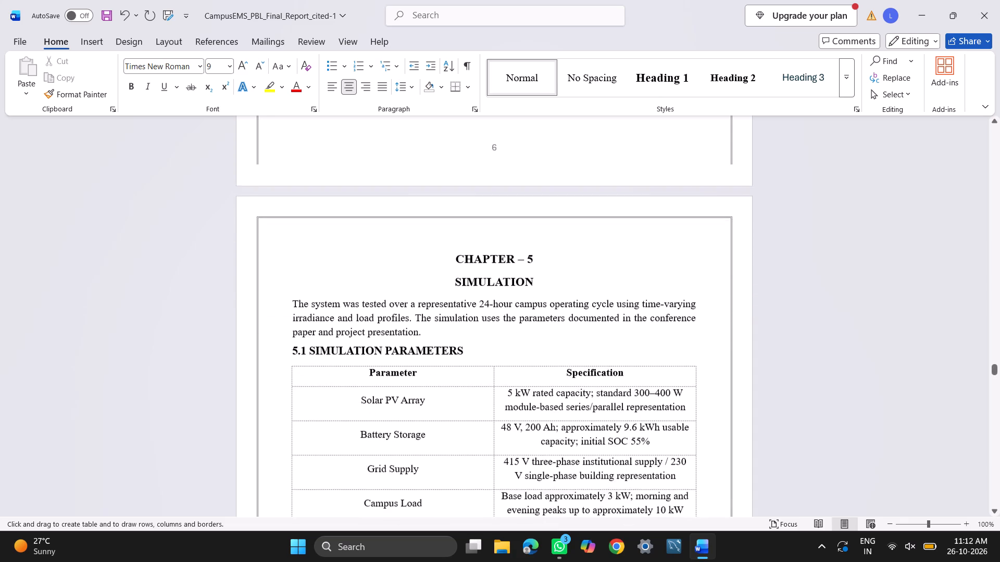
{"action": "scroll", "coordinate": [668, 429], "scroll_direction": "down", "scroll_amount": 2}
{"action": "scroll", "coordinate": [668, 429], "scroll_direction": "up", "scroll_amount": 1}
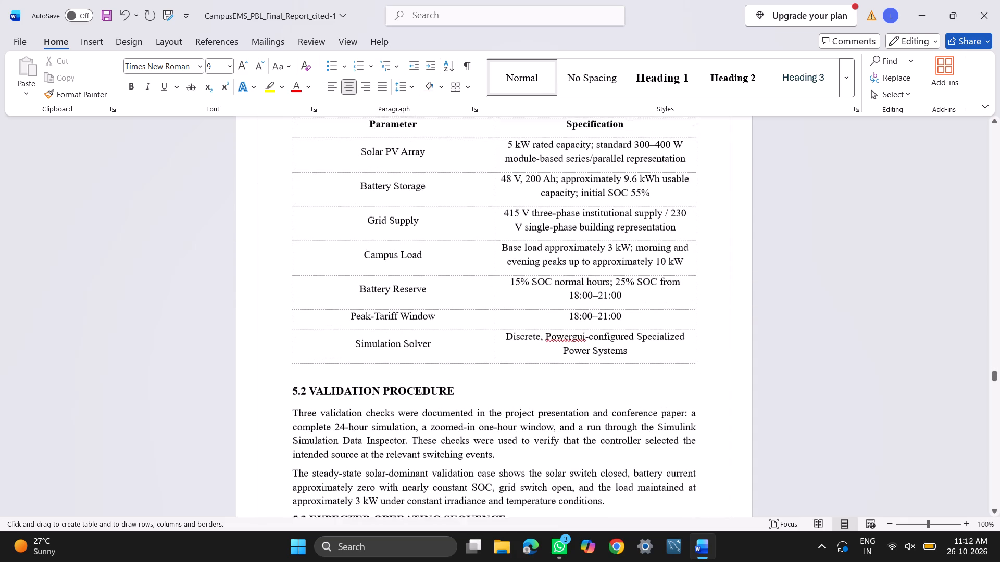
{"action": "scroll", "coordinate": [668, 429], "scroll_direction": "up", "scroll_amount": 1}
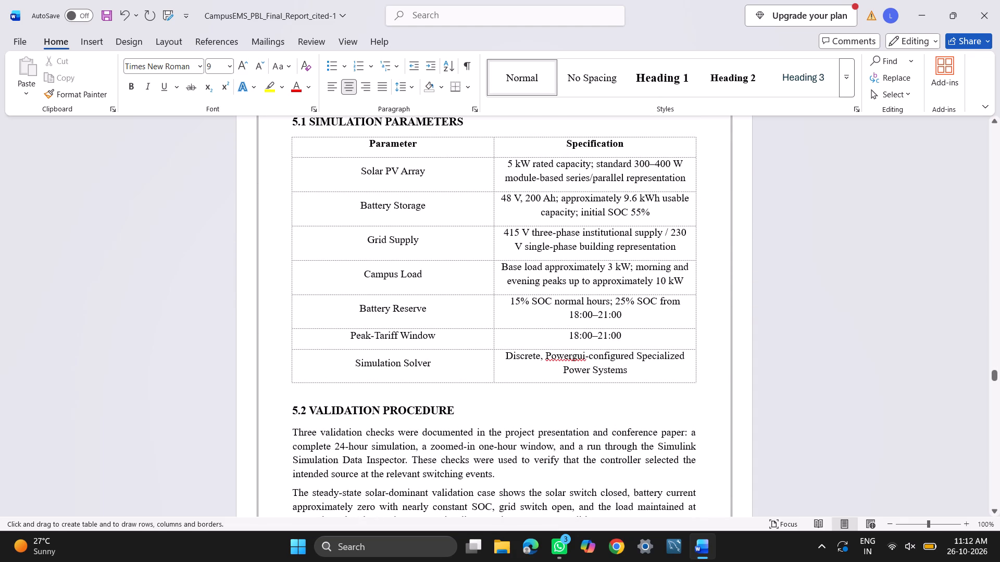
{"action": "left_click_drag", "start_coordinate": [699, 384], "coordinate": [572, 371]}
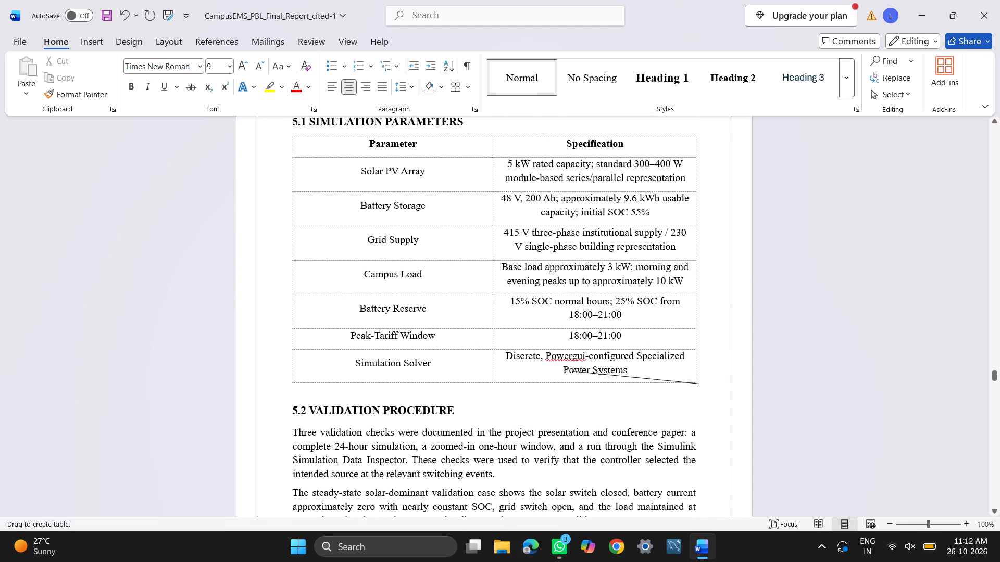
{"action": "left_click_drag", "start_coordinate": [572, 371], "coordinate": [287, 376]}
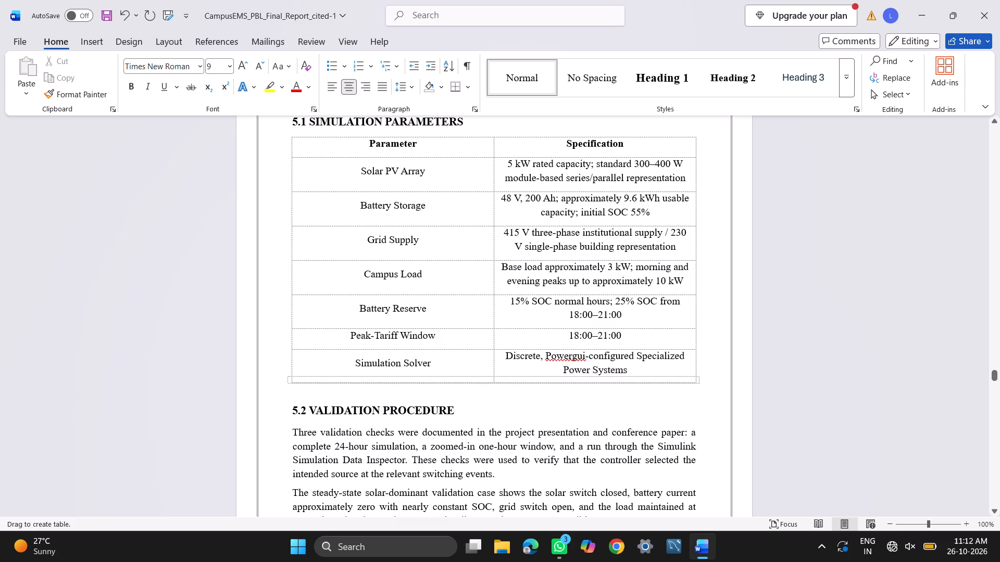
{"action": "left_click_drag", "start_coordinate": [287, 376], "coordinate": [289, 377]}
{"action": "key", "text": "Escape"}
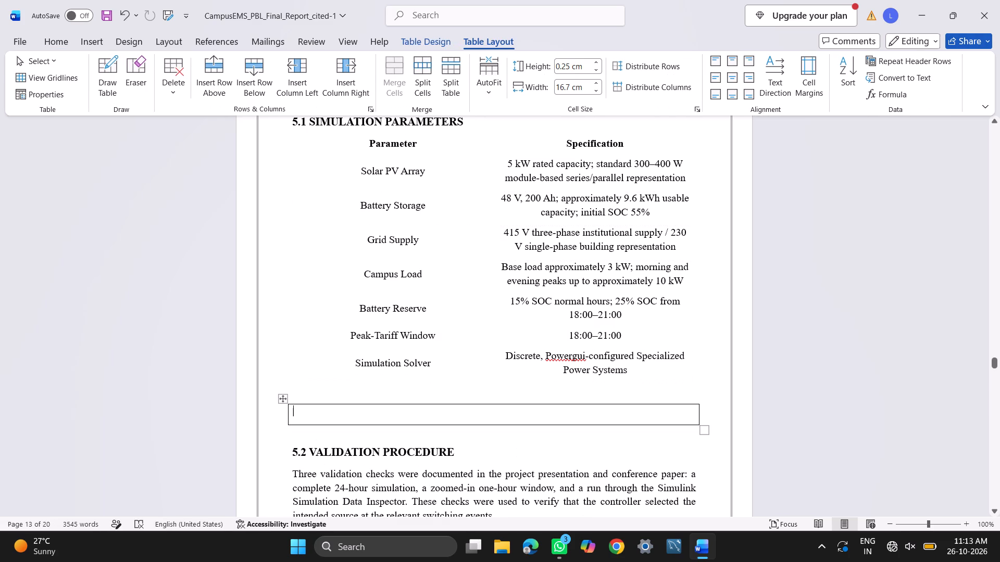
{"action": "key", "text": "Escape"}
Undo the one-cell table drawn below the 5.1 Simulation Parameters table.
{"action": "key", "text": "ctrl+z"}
Draw a solid border along the bottom edge of the 4.1 System Components table with Draw Table.
{"action": "scroll", "coordinate": [508, 449], "scroll_direction": "down", "scroll_amount": 9}
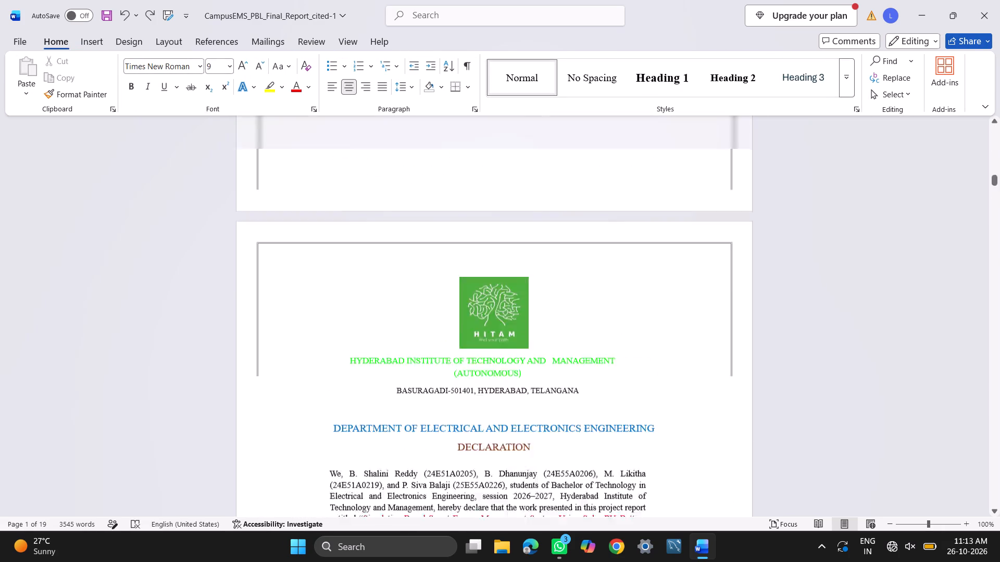
{"action": "scroll", "coordinate": [508, 449], "scroll_direction": "down", "scroll_amount": 11}
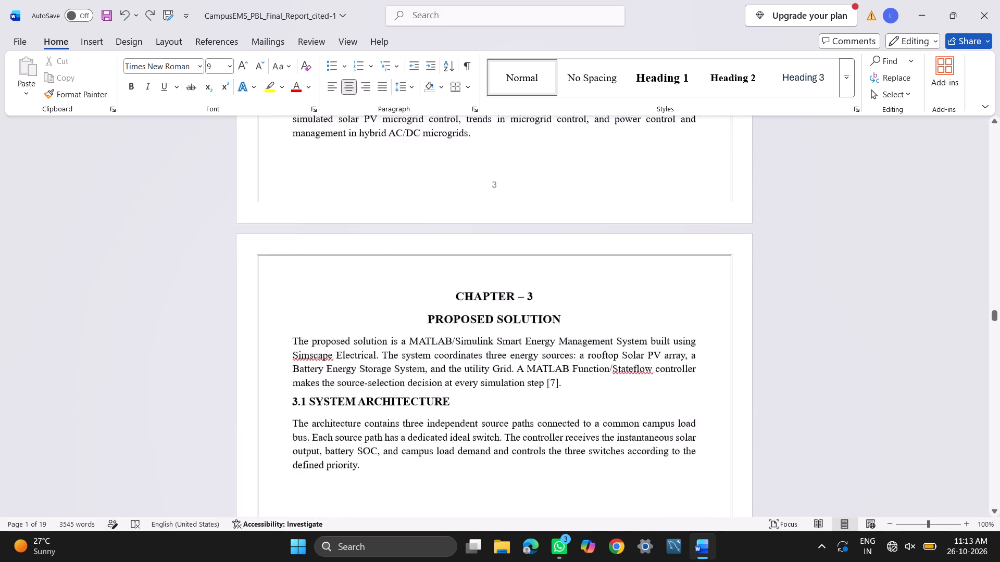
{"action": "scroll", "coordinate": [508, 449], "scroll_direction": "down", "scroll_amount": 4}
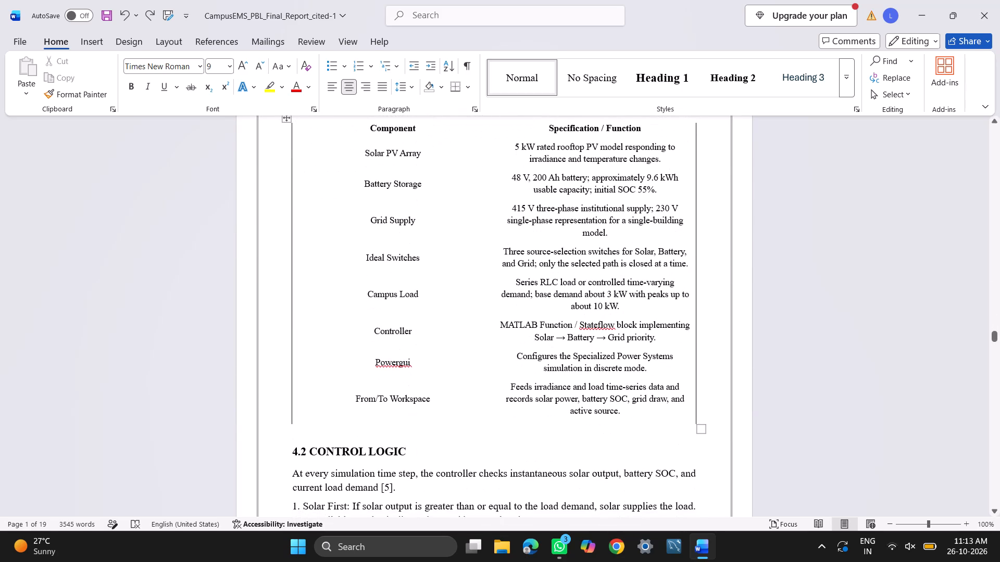
{"action": "left_click", "coordinate": [501, 340]}
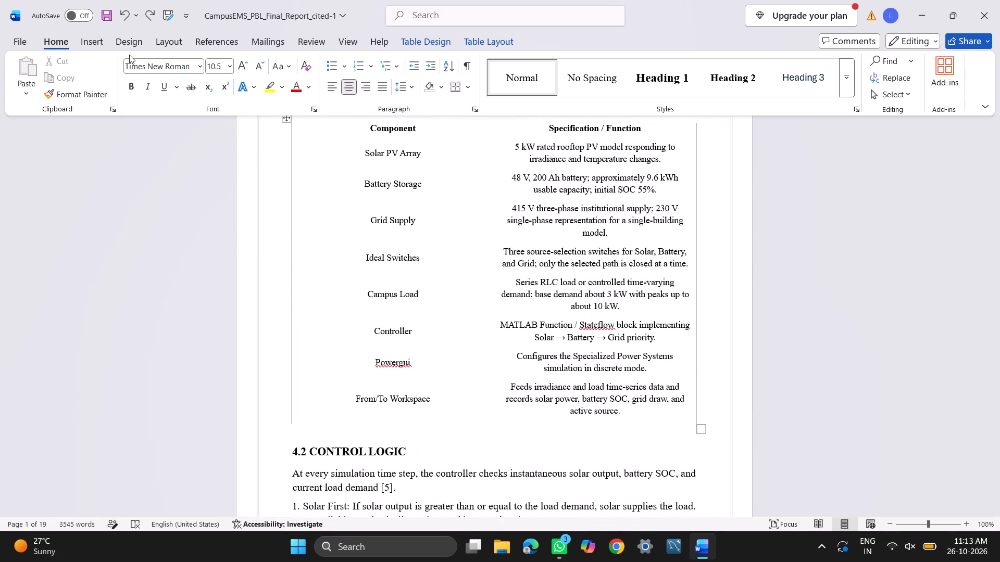
{"action": "left_click", "coordinate": [92, 32]}
{"action": "left_click", "coordinate": [99, 99]}
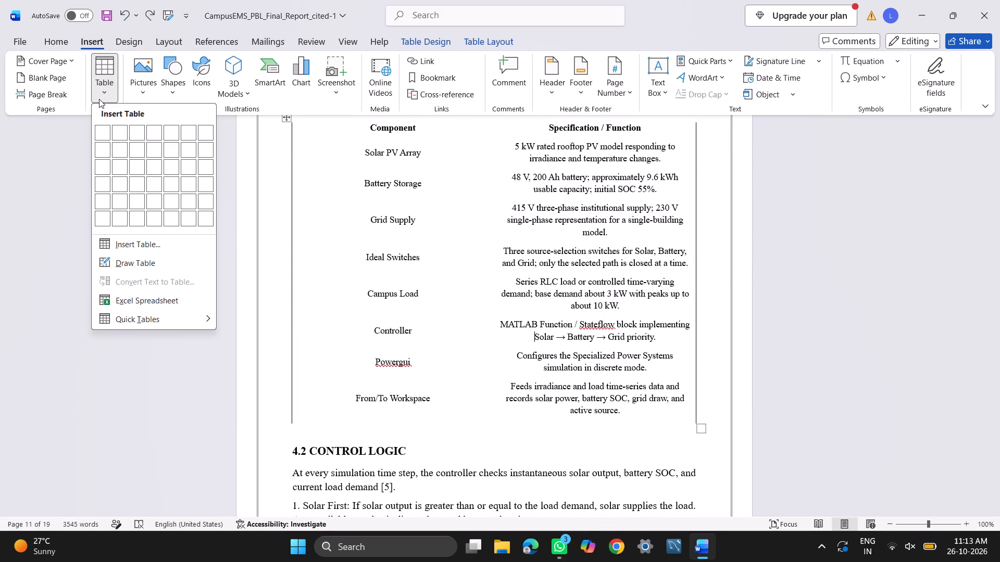
{"action": "left_click", "coordinate": [149, 265]}
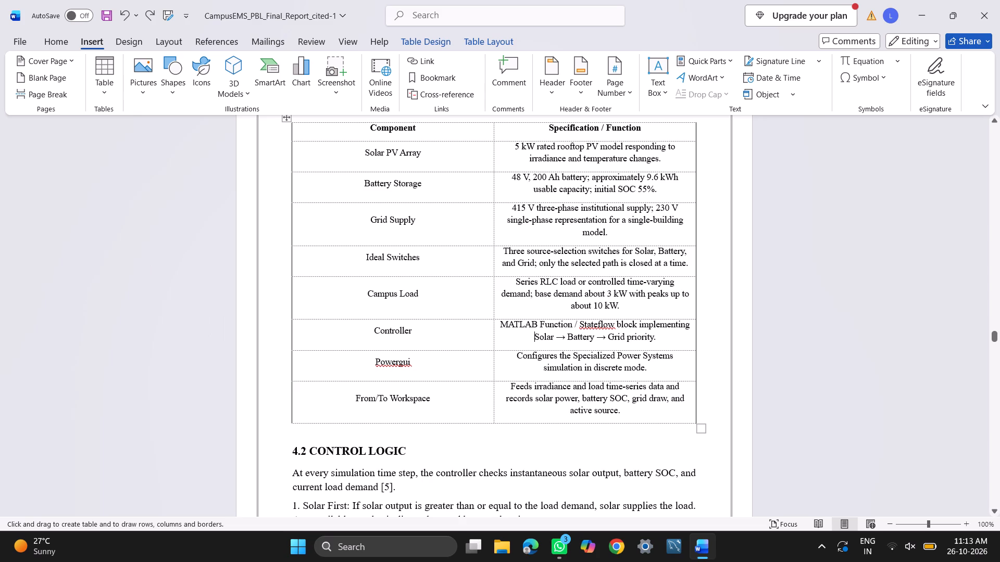
{"action": "left_click_drag", "start_coordinate": [293, 424], "coordinate": [424, 428]}
{"action": "left_click_drag", "start_coordinate": [424, 428], "coordinate": [433, 423]}
{"action": "key", "text": "Escape"}
{"action": "left_click_drag", "start_coordinate": [292, 423], "coordinate": [685, 423]}
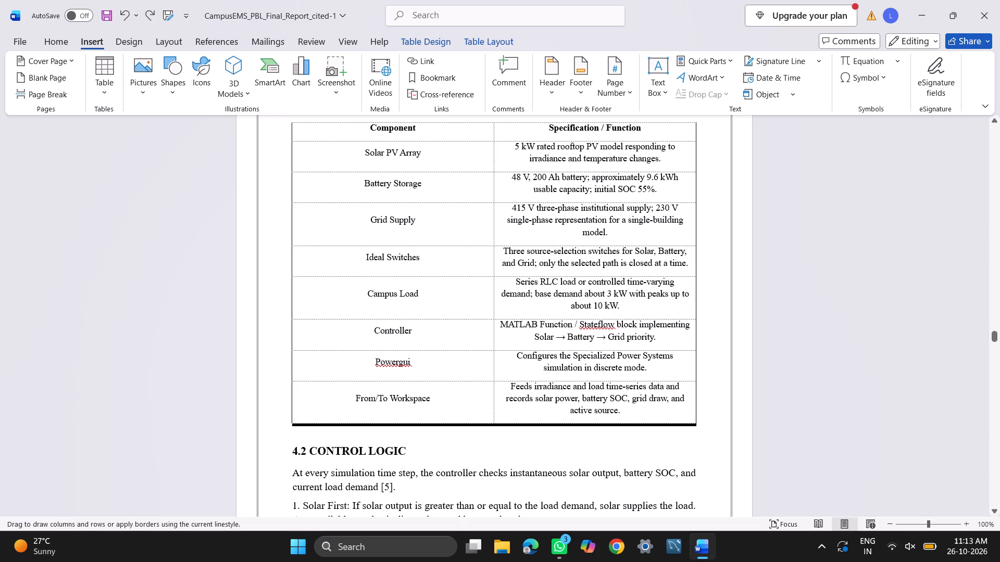
{"action": "left_click_drag", "start_coordinate": [685, 423], "coordinate": [695, 425]}
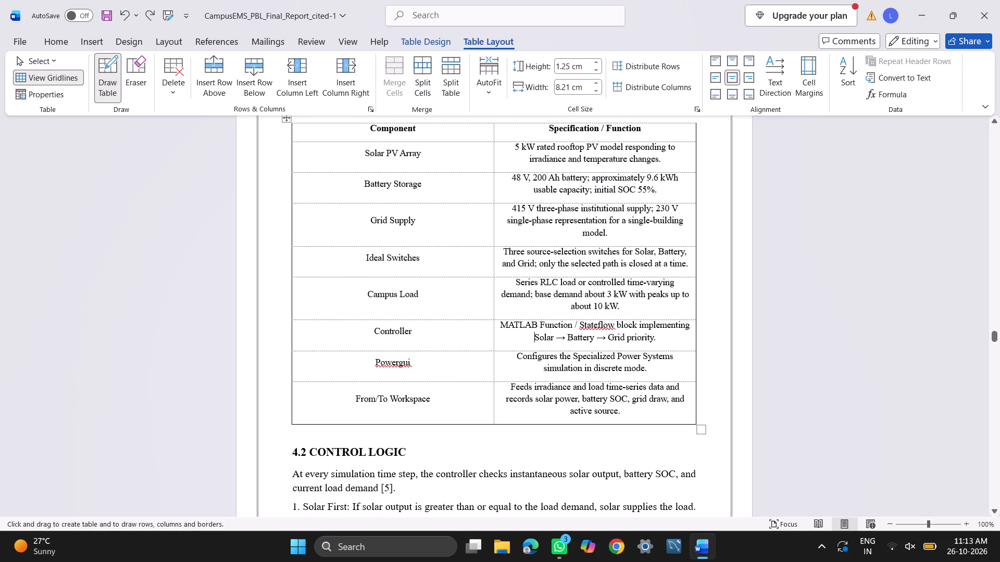
Draw solid horizontal borders between all rows of the 4.1 System Components table, from above From/To Workspace up to below the header row.
{"action": "left_click_drag", "start_coordinate": [291, 381], "coordinate": [700, 383]}
{"action": "left_click_drag", "start_coordinate": [694, 352], "coordinate": [666, 348]}
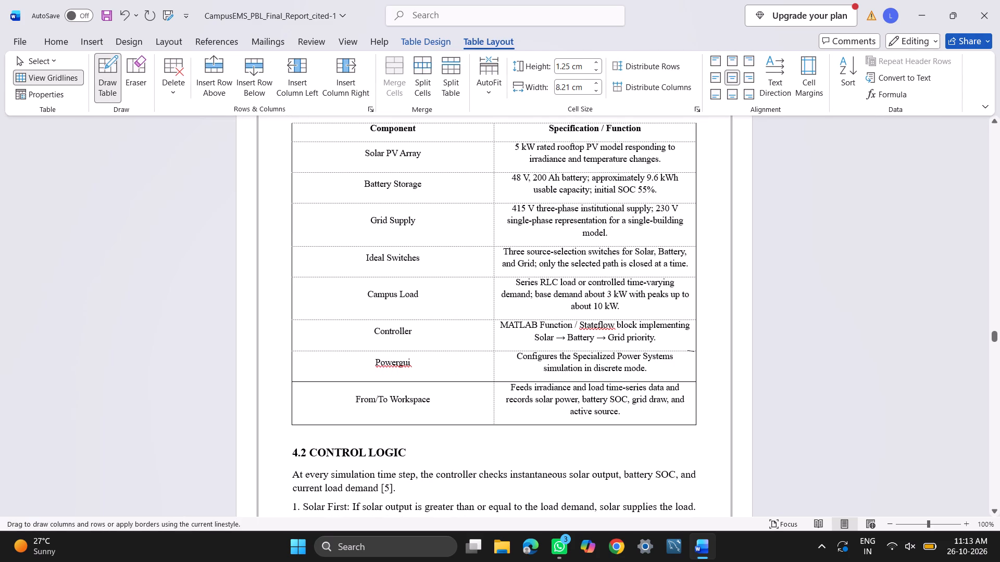
{"action": "left_click_drag", "start_coordinate": [666, 348], "coordinate": [293, 347]}
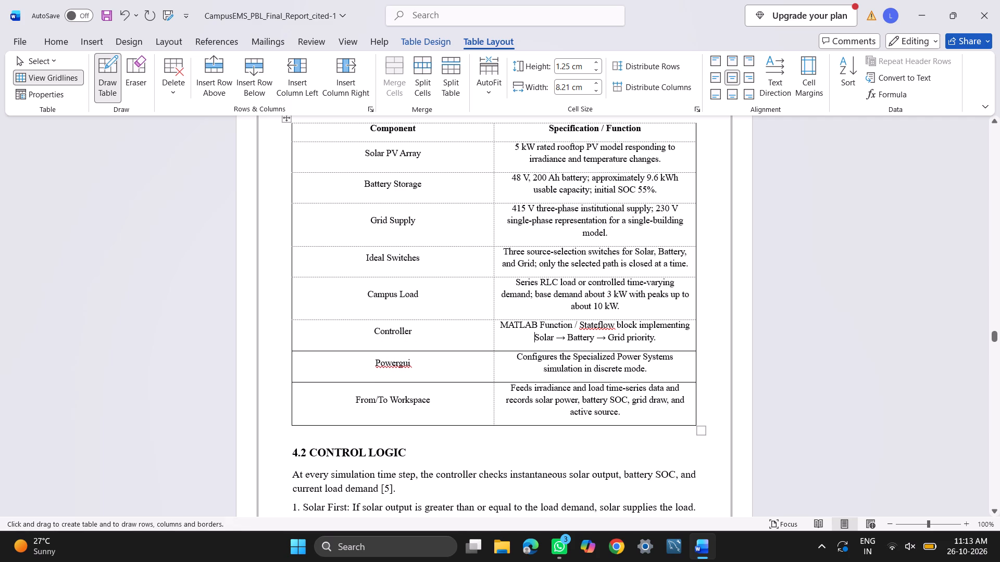
{"action": "left_click_drag", "start_coordinate": [695, 320], "coordinate": [348, 313]}
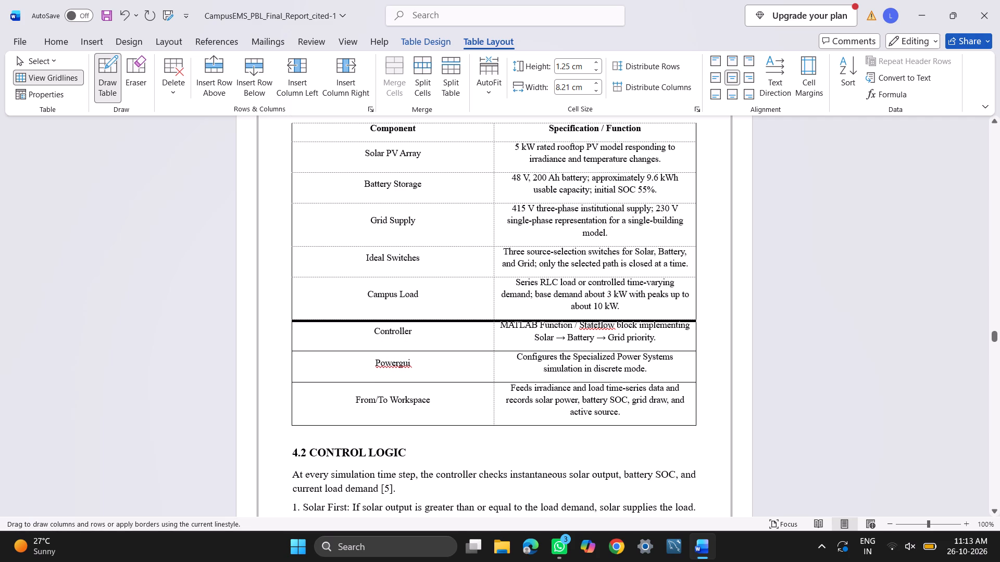
{"action": "left_click_drag", "start_coordinate": [348, 313], "coordinate": [346, 314]}
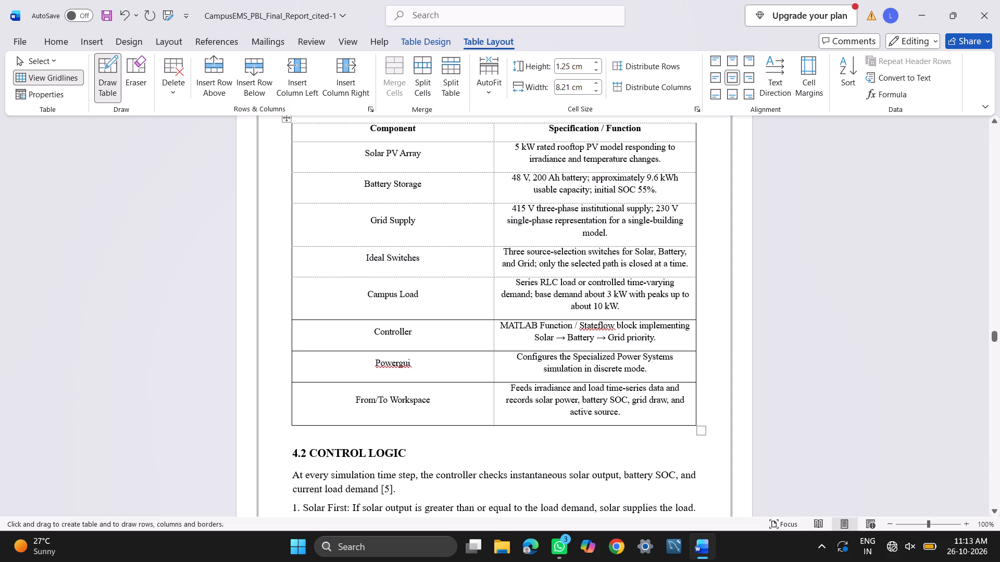
{"action": "left_click_drag", "start_coordinate": [696, 277], "coordinate": [378, 277]}
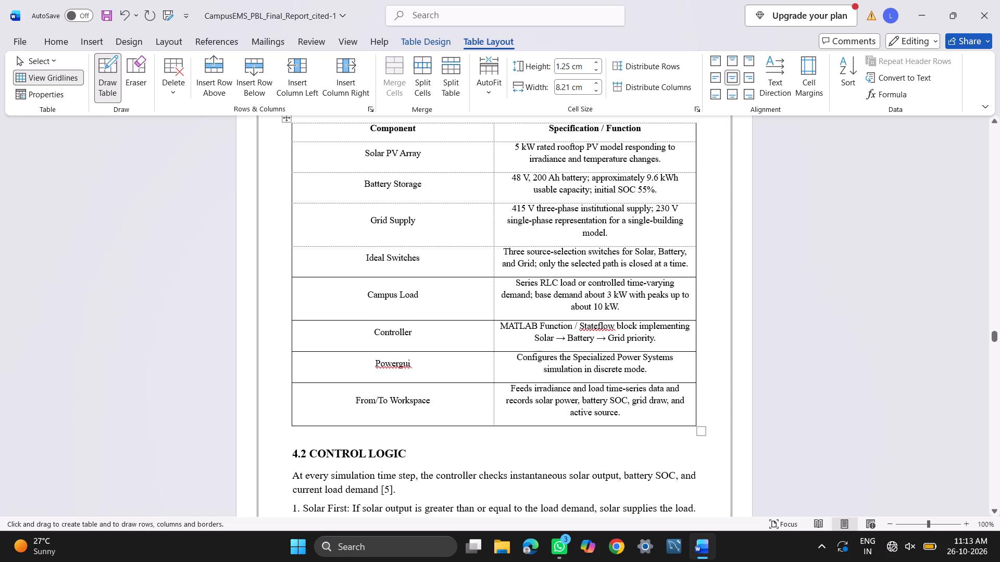
{"action": "left_click_drag", "start_coordinate": [696, 247], "coordinate": [428, 231]}
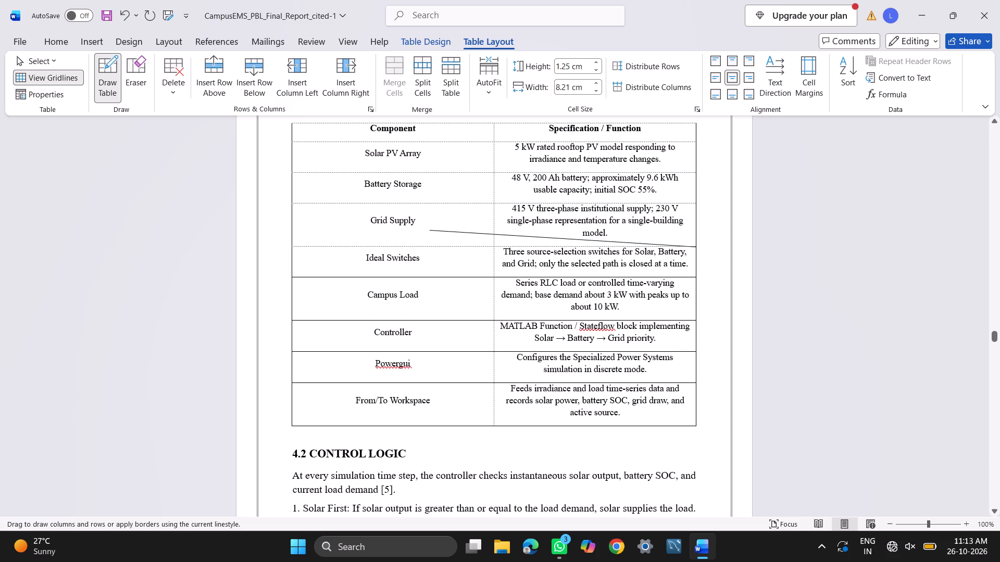
{"action": "left_click_drag", "start_coordinate": [428, 231], "coordinate": [311, 245]}
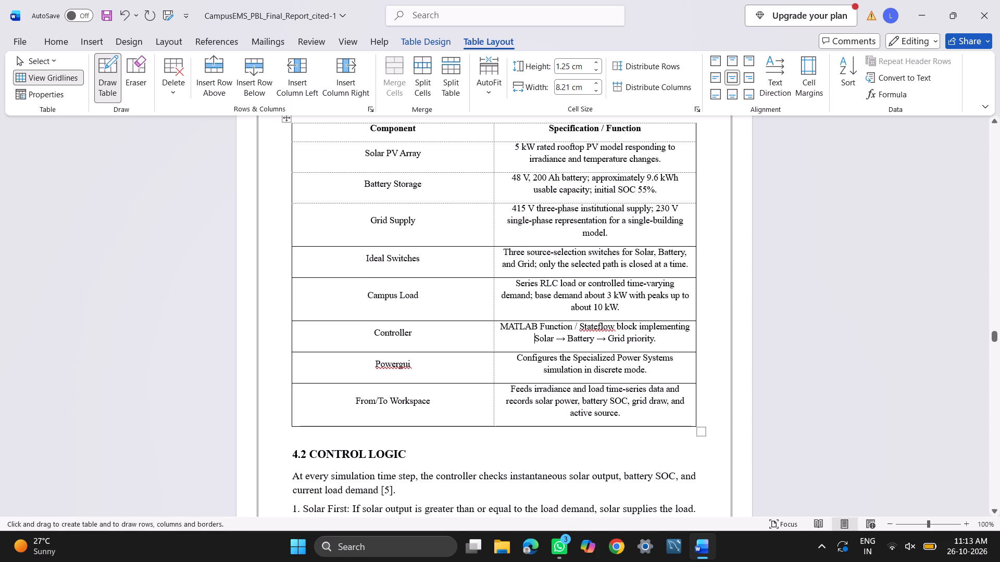
{"action": "left_click_drag", "start_coordinate": [696, 203], "coordinate": [291, 202]}
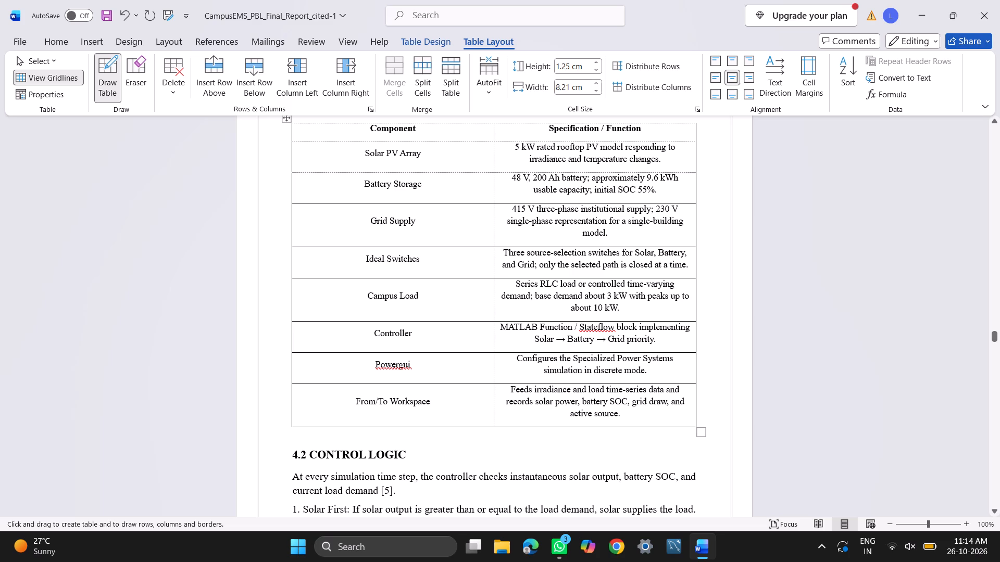
{"action": "left_click_drag", "start_coordinate": [695, 174], "coordinate": [476, 157]}
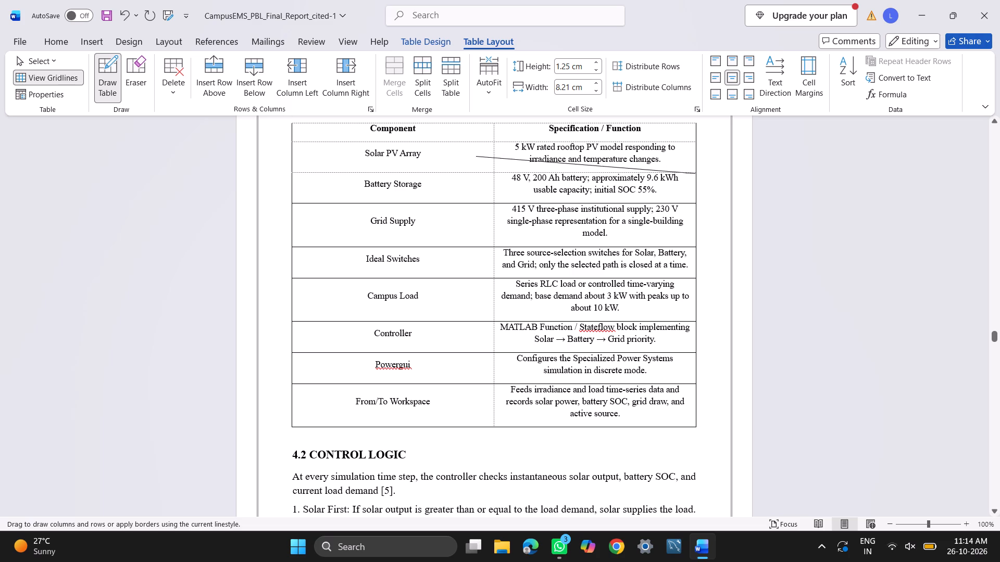
{"action": "left_click_drag", "start_coordinate": [476, 157], "coordinate": [356, 175]}
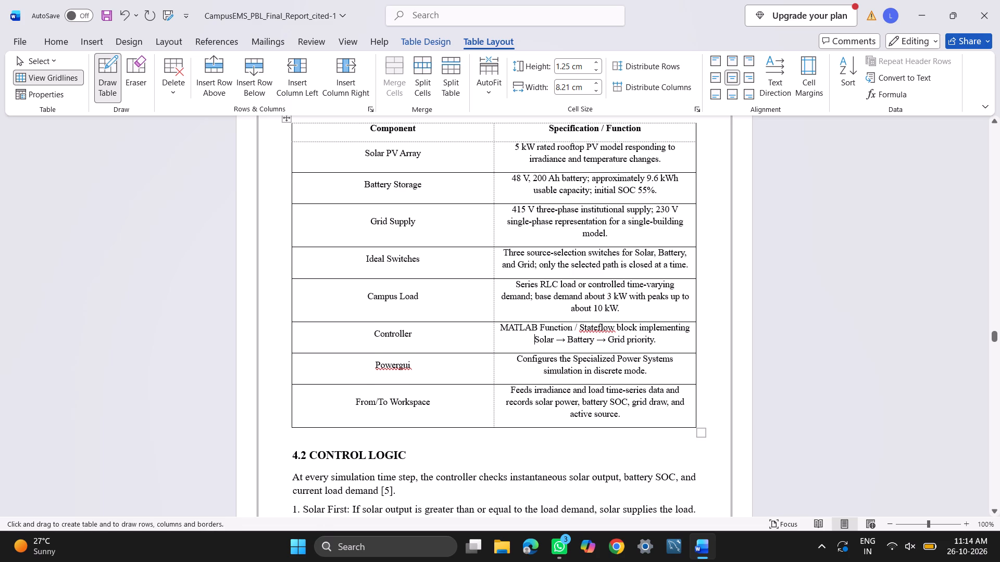
{"action": "left_click_drag", "start_coordinate": [694, 143], "coordinate": [357, 135]}
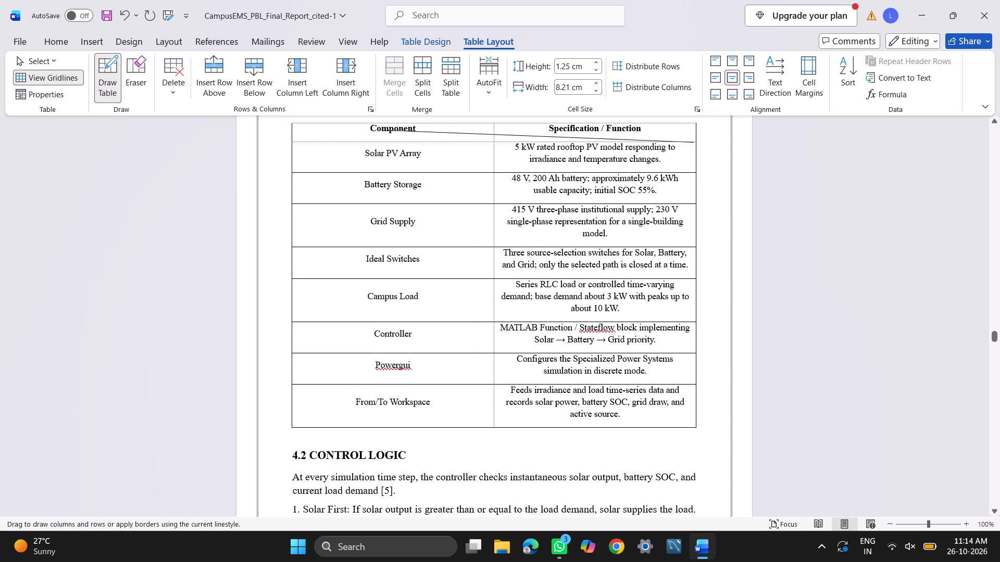
{"action": "left_click_drag", "start_coordinate": [357, 135], "coordinate": [334, 140]}
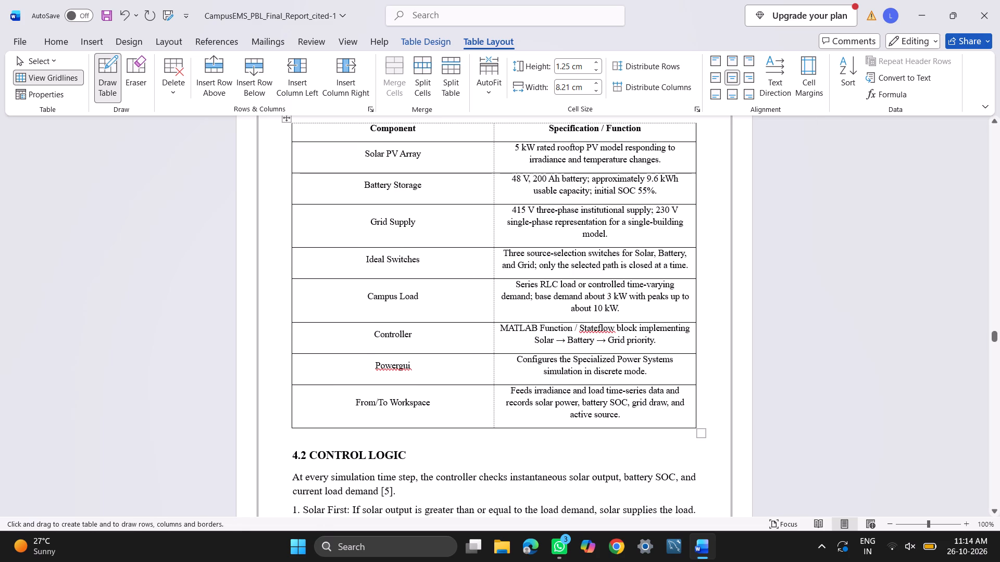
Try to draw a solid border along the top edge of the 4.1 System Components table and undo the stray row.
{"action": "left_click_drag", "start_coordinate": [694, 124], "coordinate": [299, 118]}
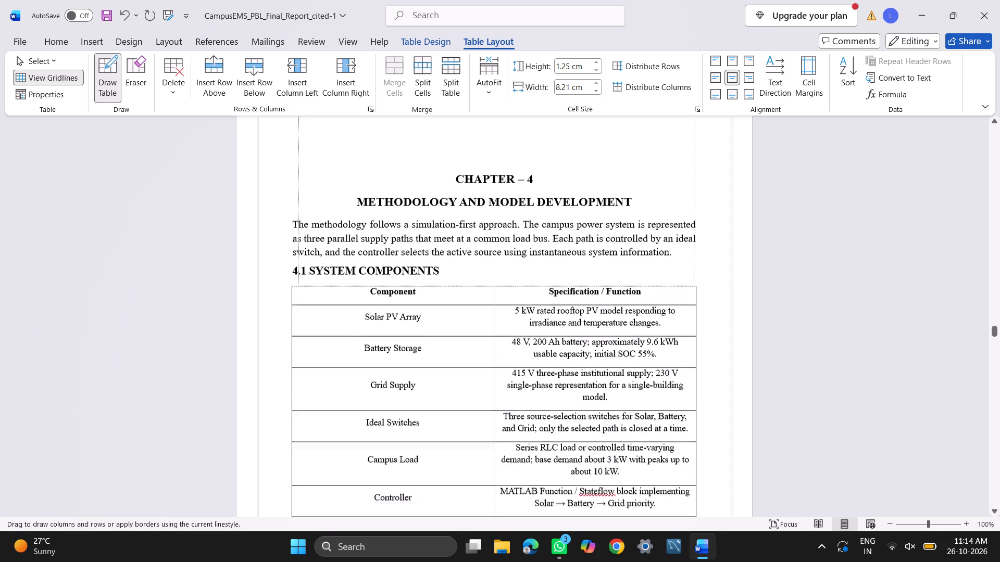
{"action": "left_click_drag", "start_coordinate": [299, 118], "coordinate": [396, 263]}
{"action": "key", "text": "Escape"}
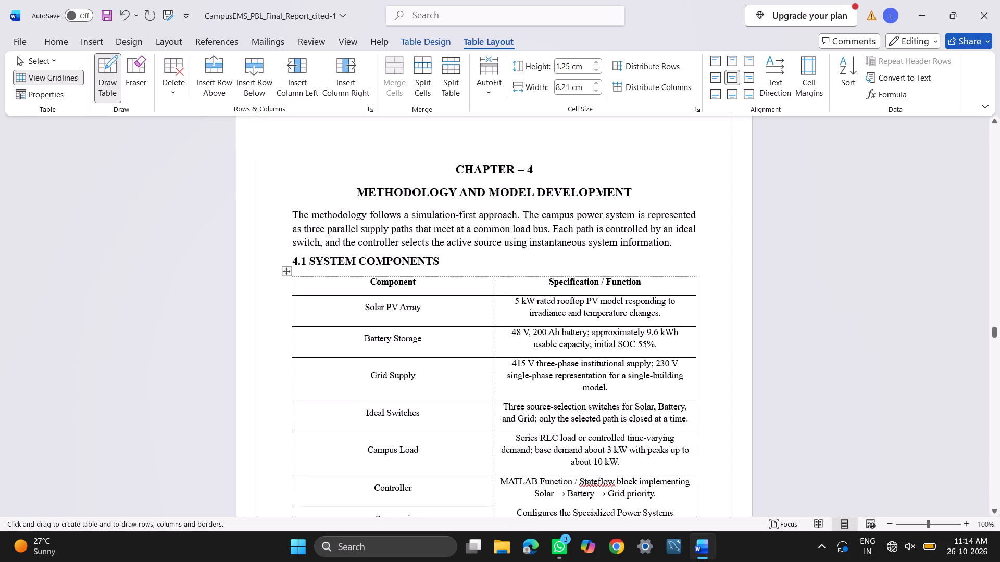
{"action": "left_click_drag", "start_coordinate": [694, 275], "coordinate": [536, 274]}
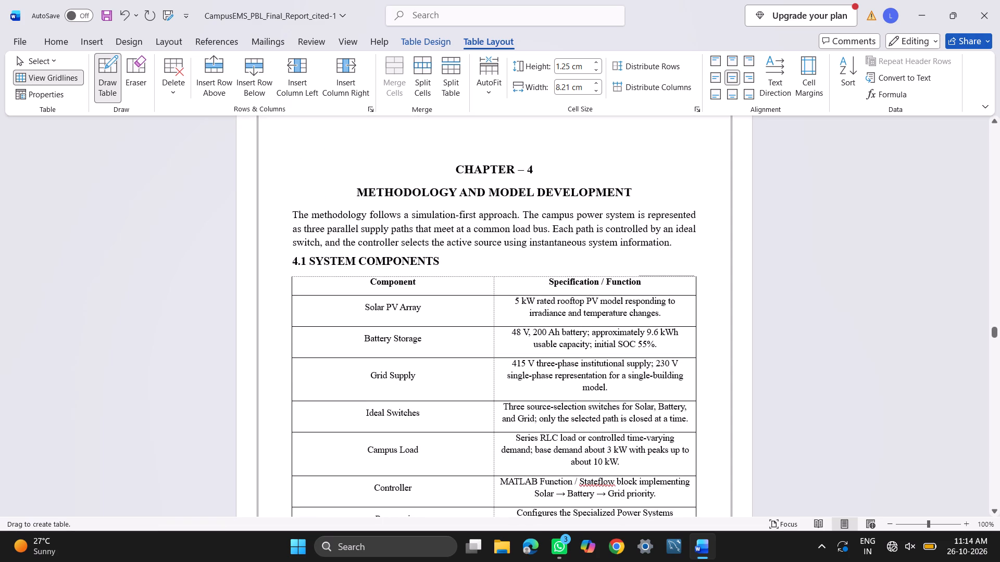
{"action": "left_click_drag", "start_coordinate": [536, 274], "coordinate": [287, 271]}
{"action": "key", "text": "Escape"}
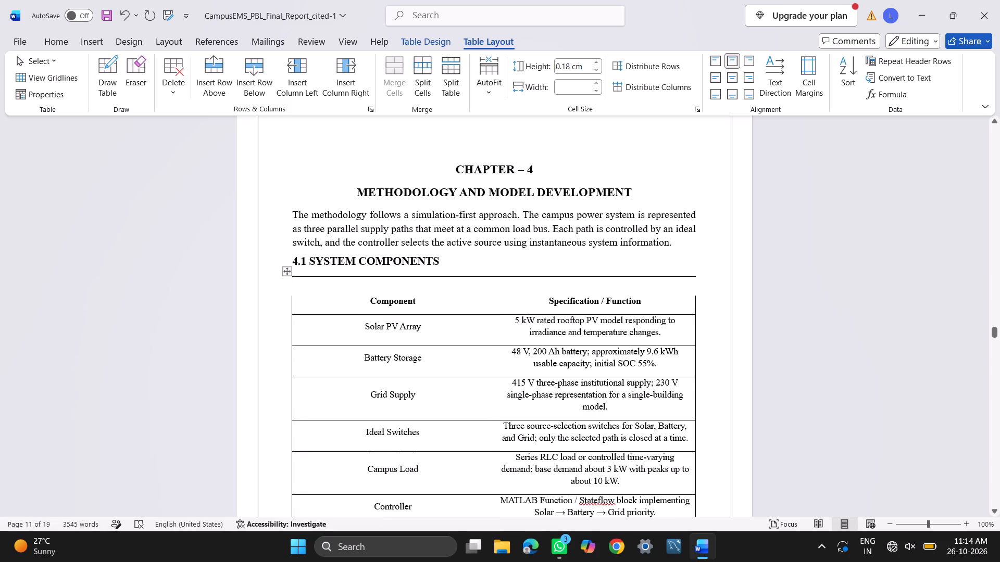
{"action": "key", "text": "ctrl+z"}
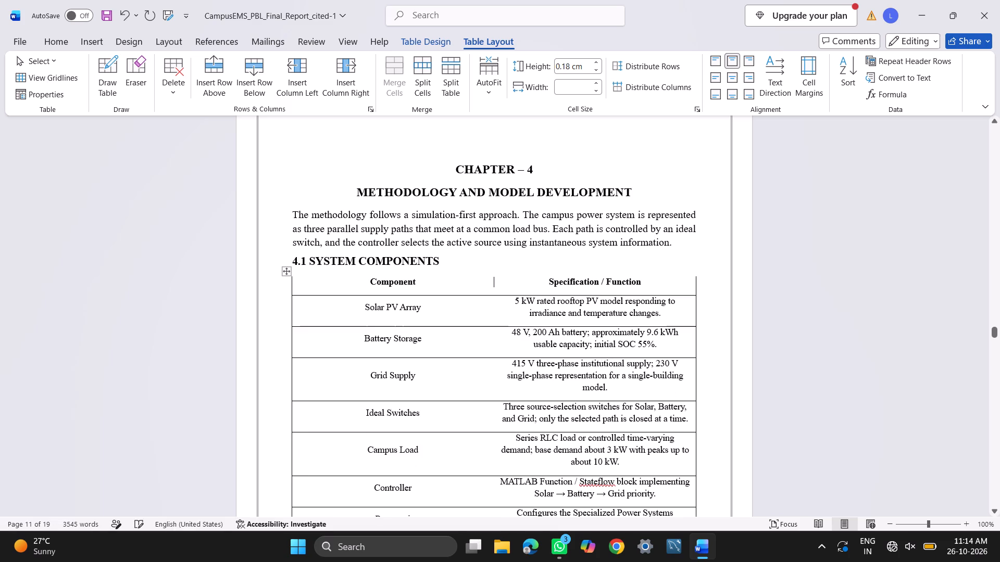
Draw a solid border along the top edge of the 4.1 System Components table with Draw Table.
{"action": "left_click", "coordinate": [107, 84]}
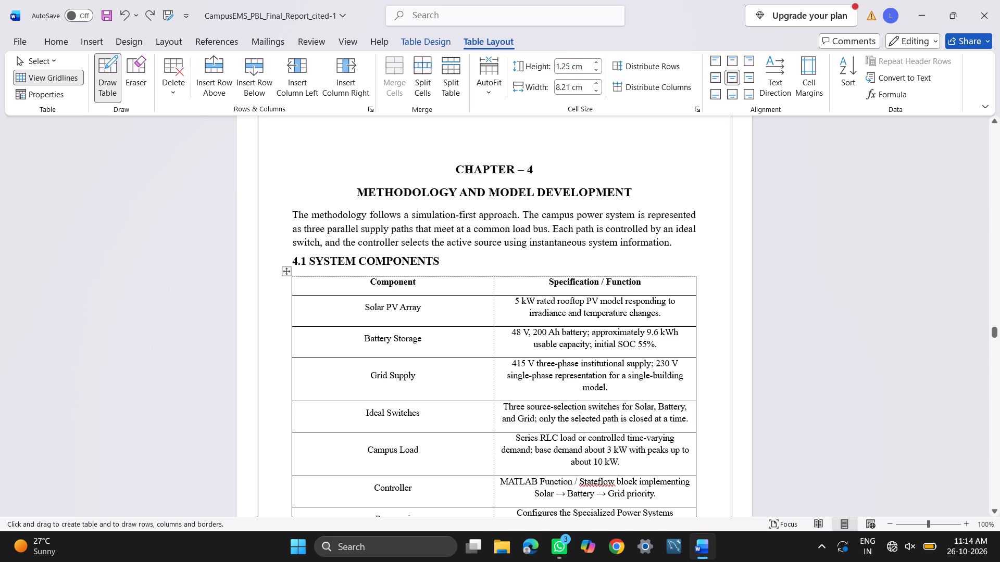
{"action": "left_click_drag", "start_coordinate": [696, 278], "coordinate": [319, 282]}
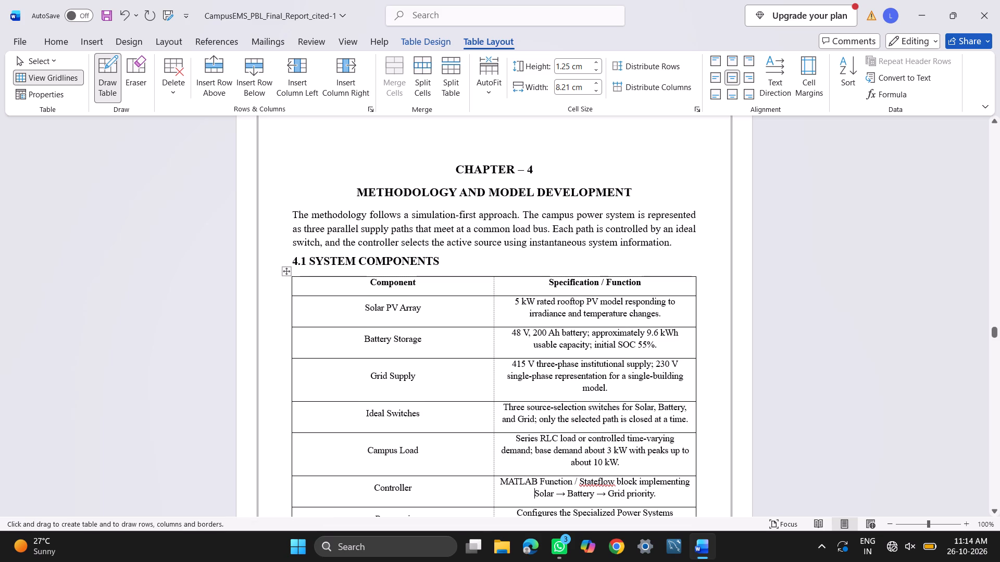
Draw a solid vertical border between the Component and Specification / Function columns of the 4.1 table, from header to last row.
{"action": "left_click_drag", "start_coordinate": [494, 277], "coordinate": [499, 267]}
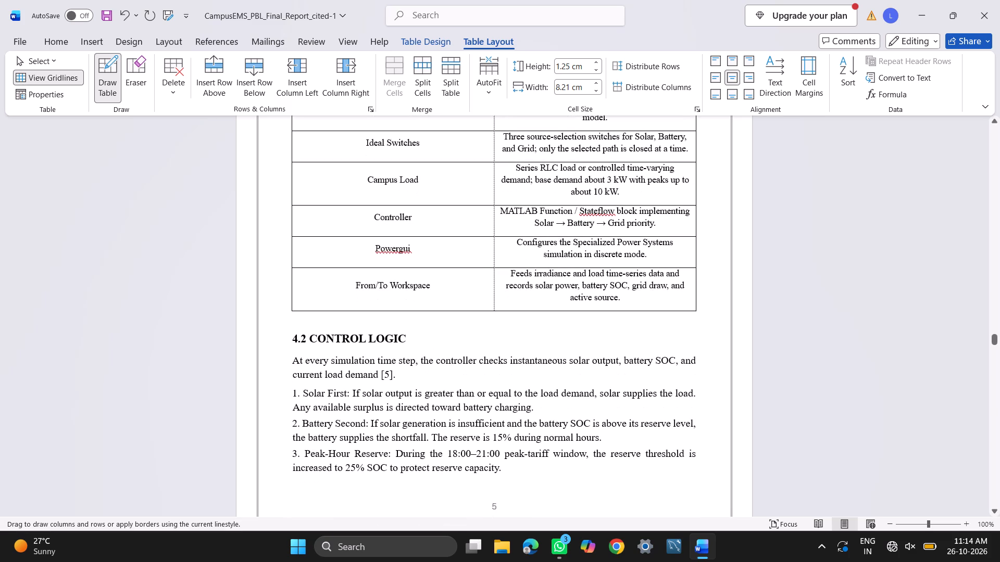
{"action": "left_click_drag", "start_coordinate": [499, 267], "coordinate": [495, 304]}
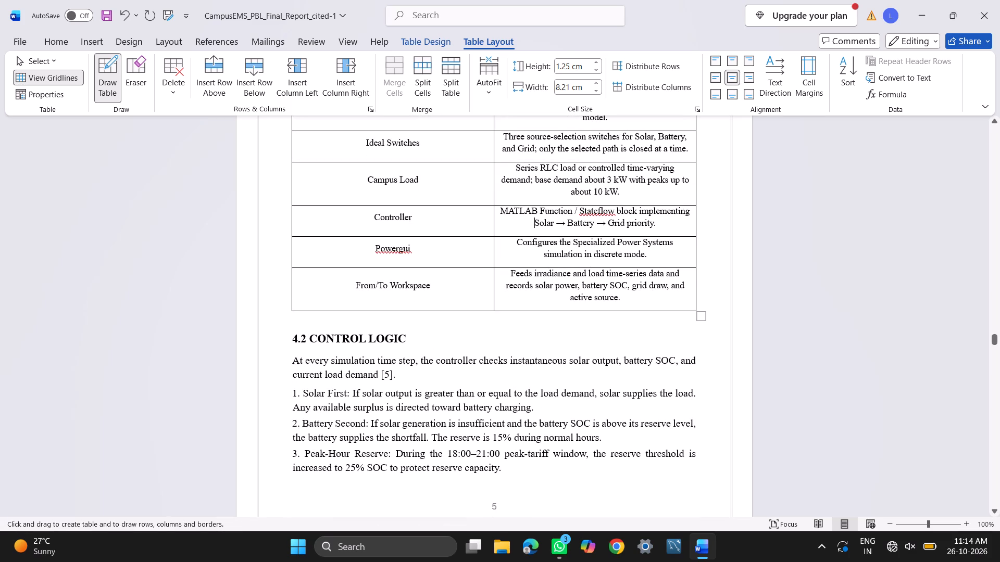
Draw a solid border down the full left edge of the 5.1 Simulation Parameters table with Draw Table.
{"action": "scroll", "coordinate": [574, 441], "scroll_direction": "down", "scroll_amount": 10}
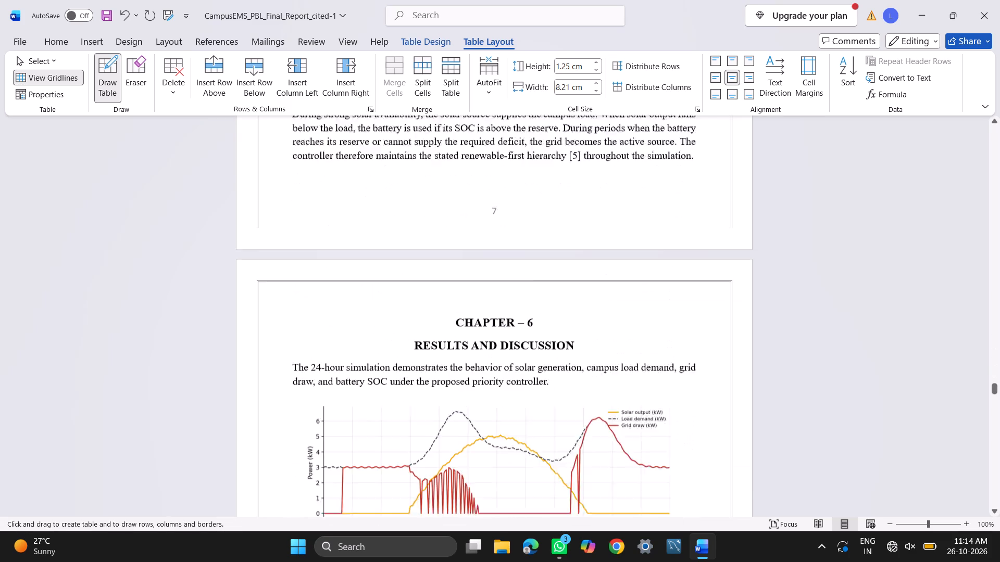
{"action": "scroll", "coordinate": [574, 441], "scroll_direction": "up", "scroll_amount": 5}
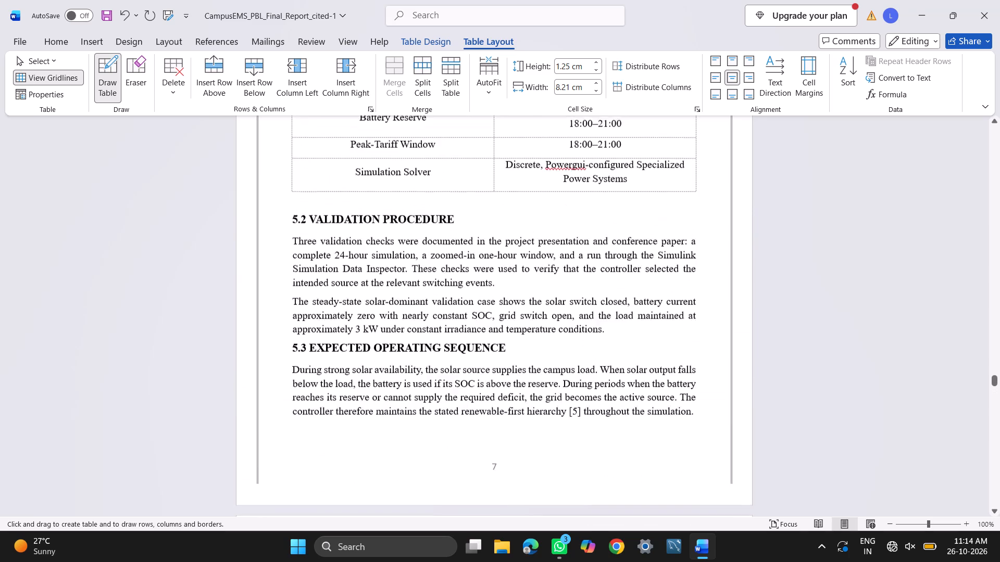
{"action": "scroll", "coordinate": [574, 441], "scroll_direction": "up", "scroll_amount": 2}
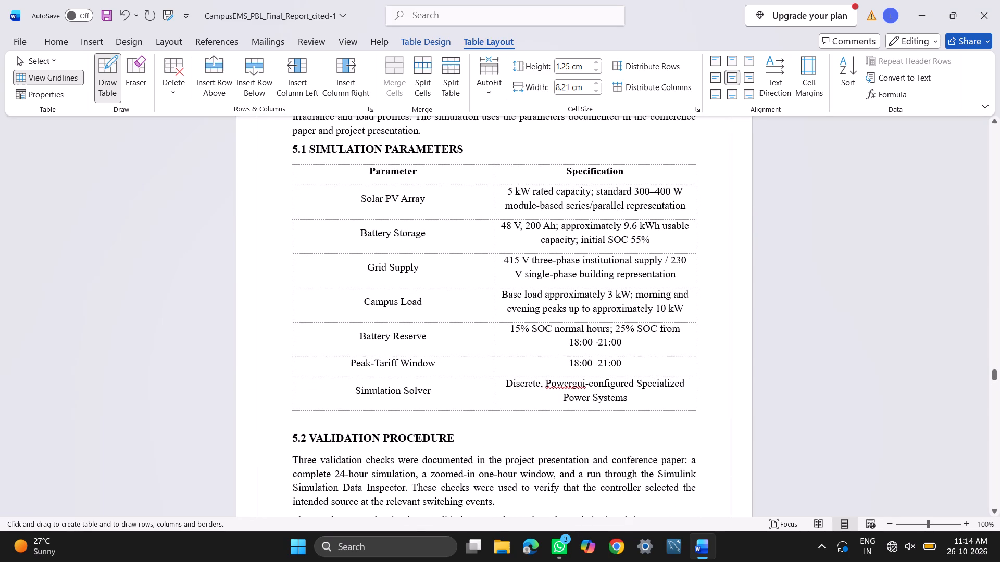
{"action": "left_click_drag", "start_coordinate": [291, 165], "coordinate": [283, 271]}
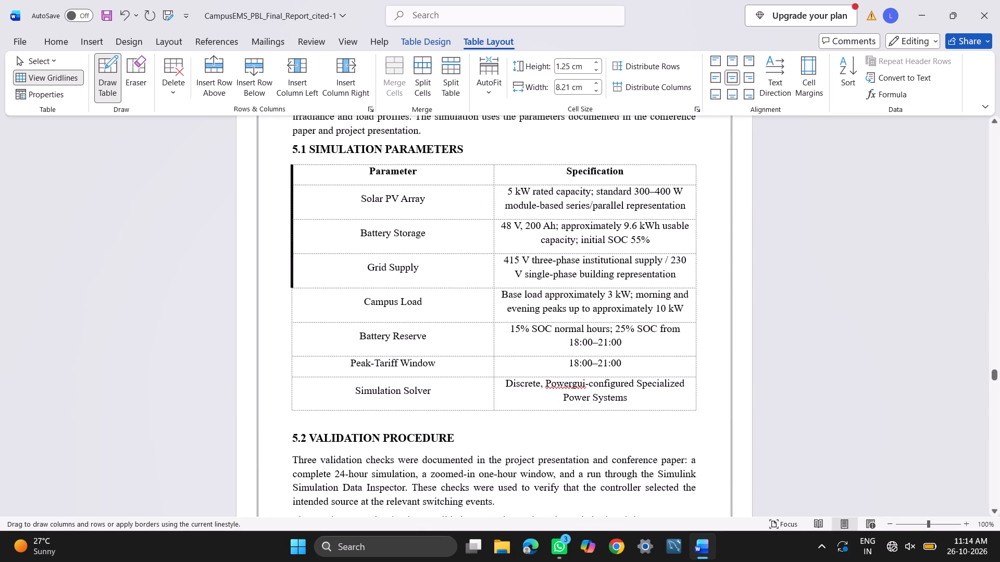
{"action": "left_click_drag", "start_coordinate": [283, 271], "coordinate": [291, 410]}
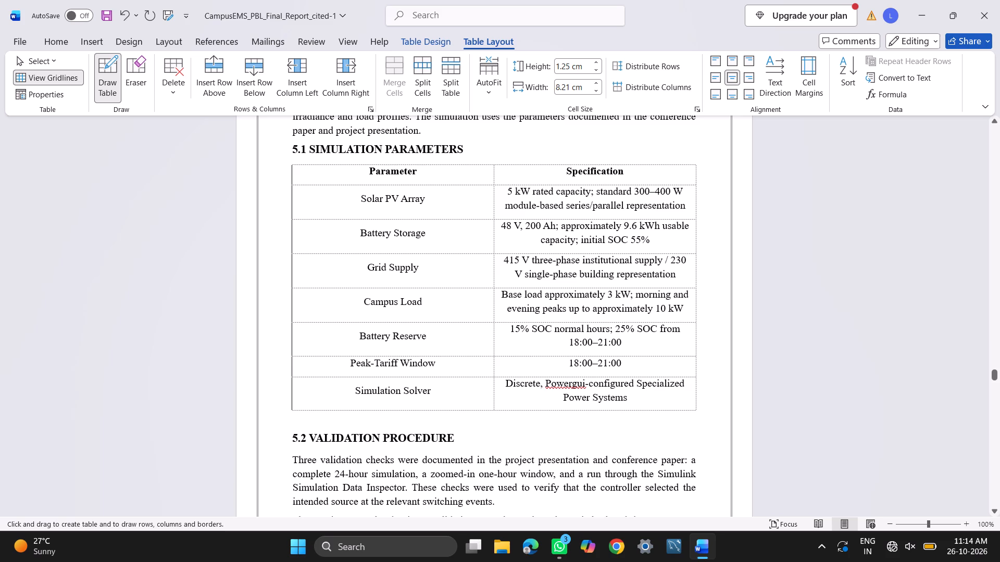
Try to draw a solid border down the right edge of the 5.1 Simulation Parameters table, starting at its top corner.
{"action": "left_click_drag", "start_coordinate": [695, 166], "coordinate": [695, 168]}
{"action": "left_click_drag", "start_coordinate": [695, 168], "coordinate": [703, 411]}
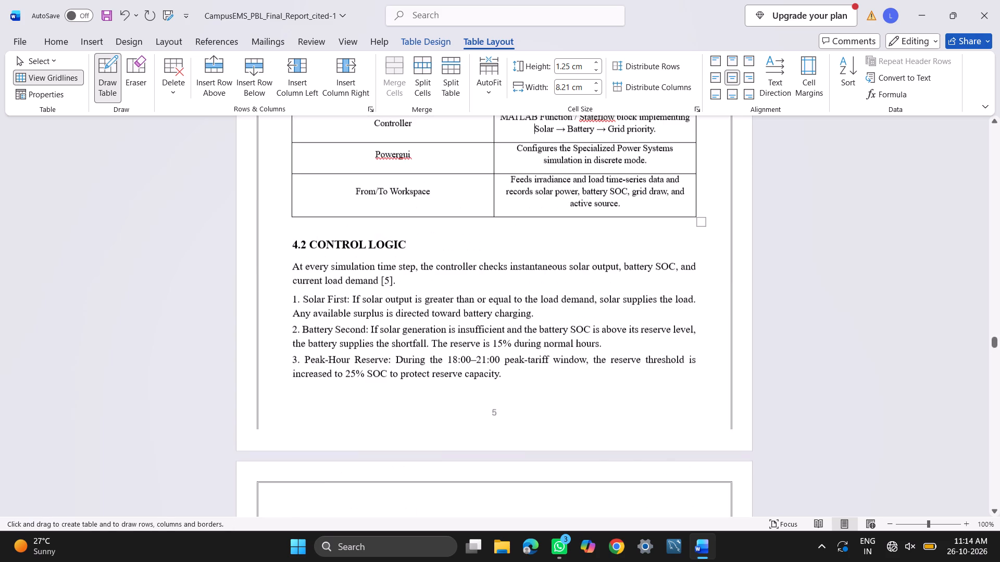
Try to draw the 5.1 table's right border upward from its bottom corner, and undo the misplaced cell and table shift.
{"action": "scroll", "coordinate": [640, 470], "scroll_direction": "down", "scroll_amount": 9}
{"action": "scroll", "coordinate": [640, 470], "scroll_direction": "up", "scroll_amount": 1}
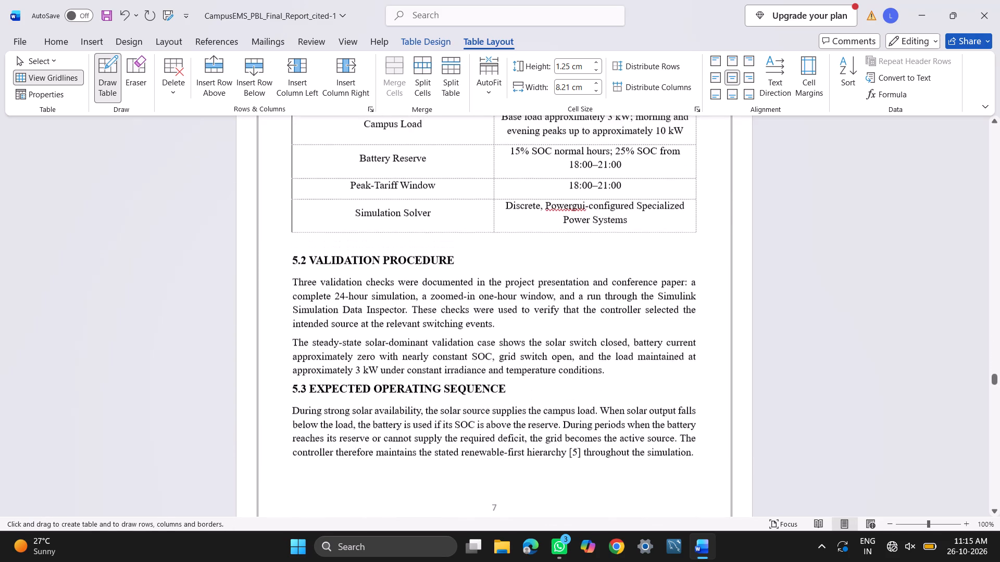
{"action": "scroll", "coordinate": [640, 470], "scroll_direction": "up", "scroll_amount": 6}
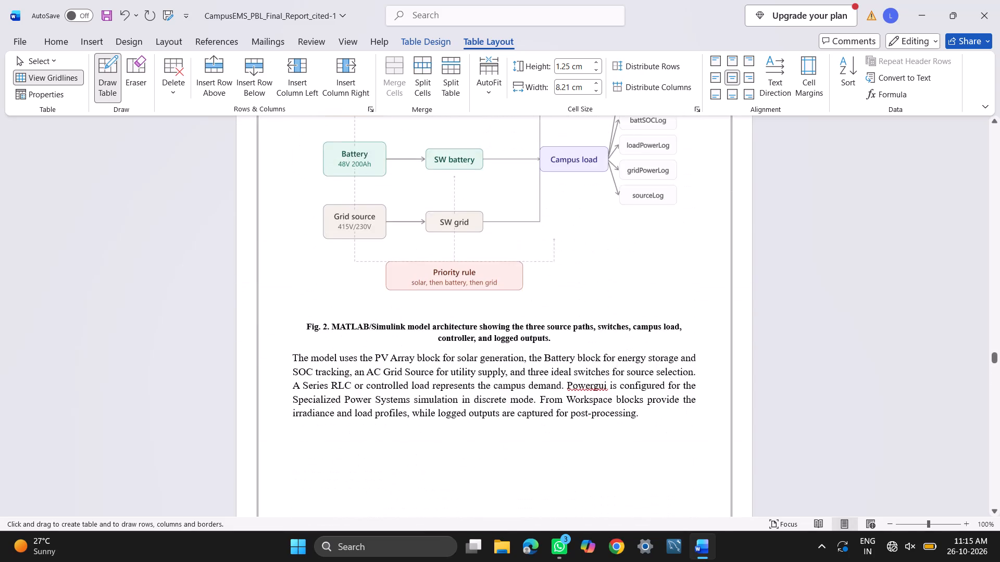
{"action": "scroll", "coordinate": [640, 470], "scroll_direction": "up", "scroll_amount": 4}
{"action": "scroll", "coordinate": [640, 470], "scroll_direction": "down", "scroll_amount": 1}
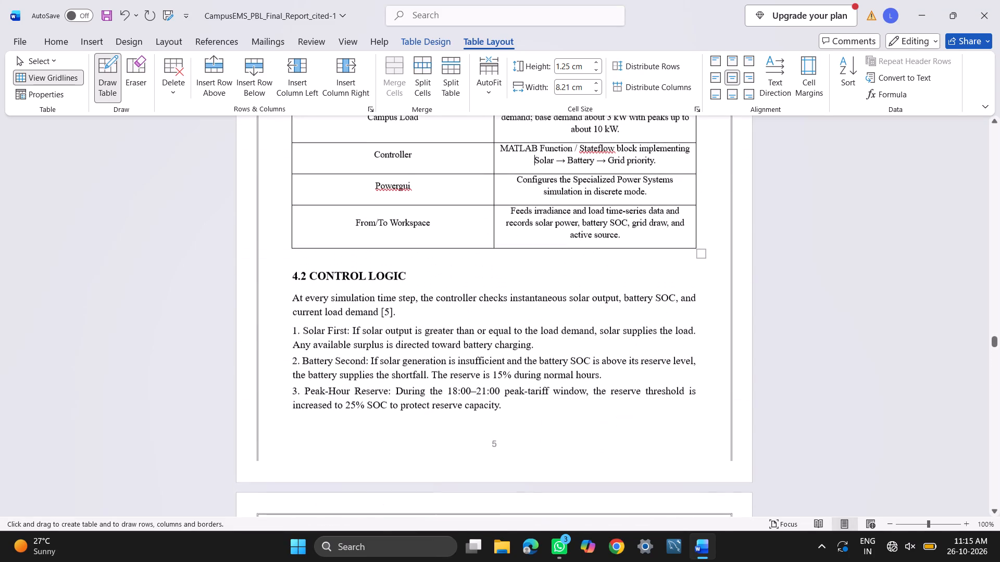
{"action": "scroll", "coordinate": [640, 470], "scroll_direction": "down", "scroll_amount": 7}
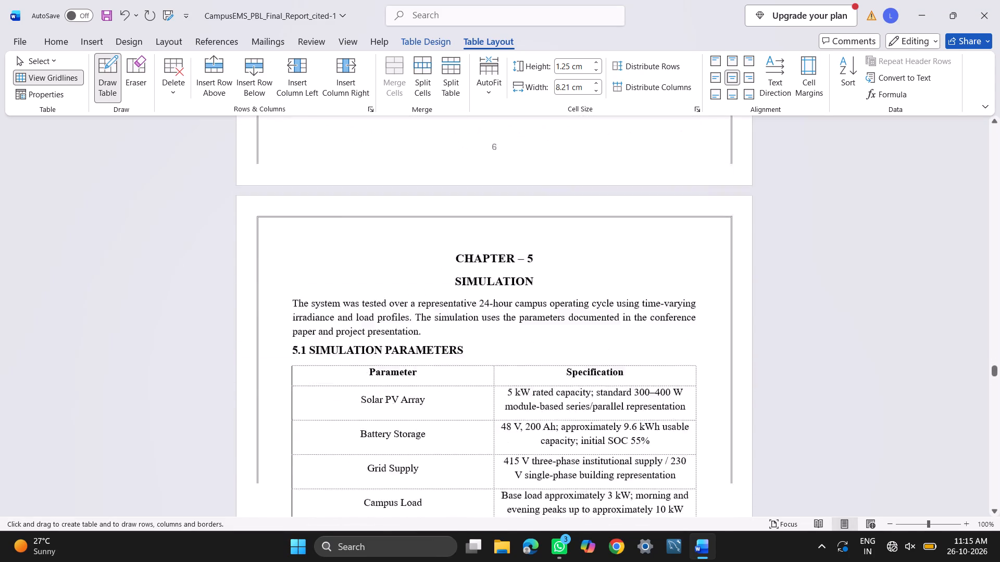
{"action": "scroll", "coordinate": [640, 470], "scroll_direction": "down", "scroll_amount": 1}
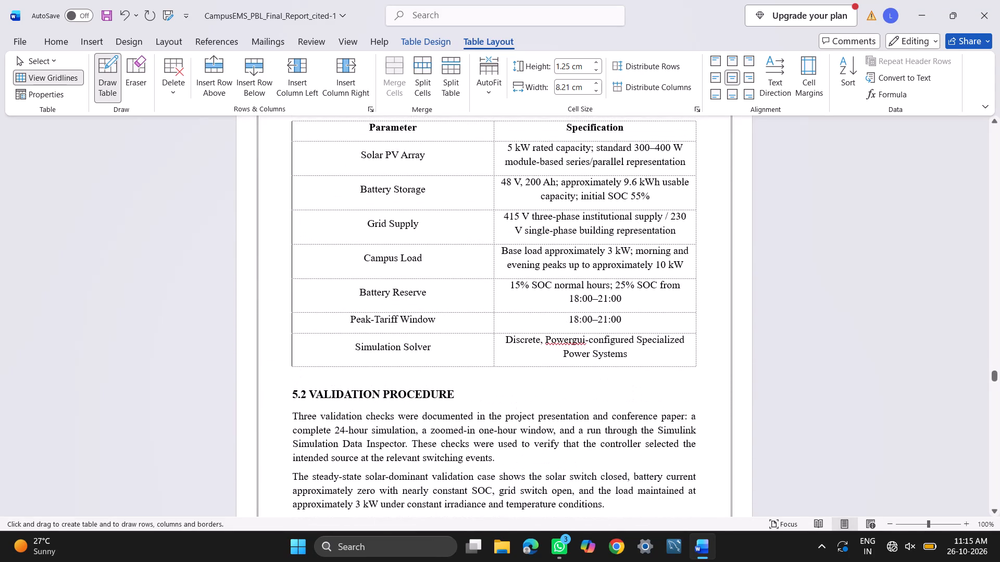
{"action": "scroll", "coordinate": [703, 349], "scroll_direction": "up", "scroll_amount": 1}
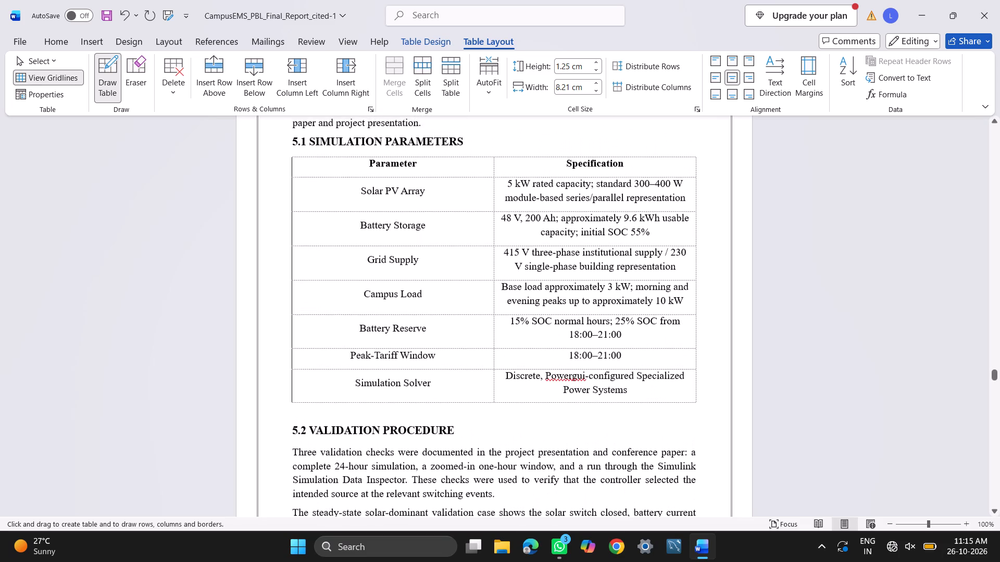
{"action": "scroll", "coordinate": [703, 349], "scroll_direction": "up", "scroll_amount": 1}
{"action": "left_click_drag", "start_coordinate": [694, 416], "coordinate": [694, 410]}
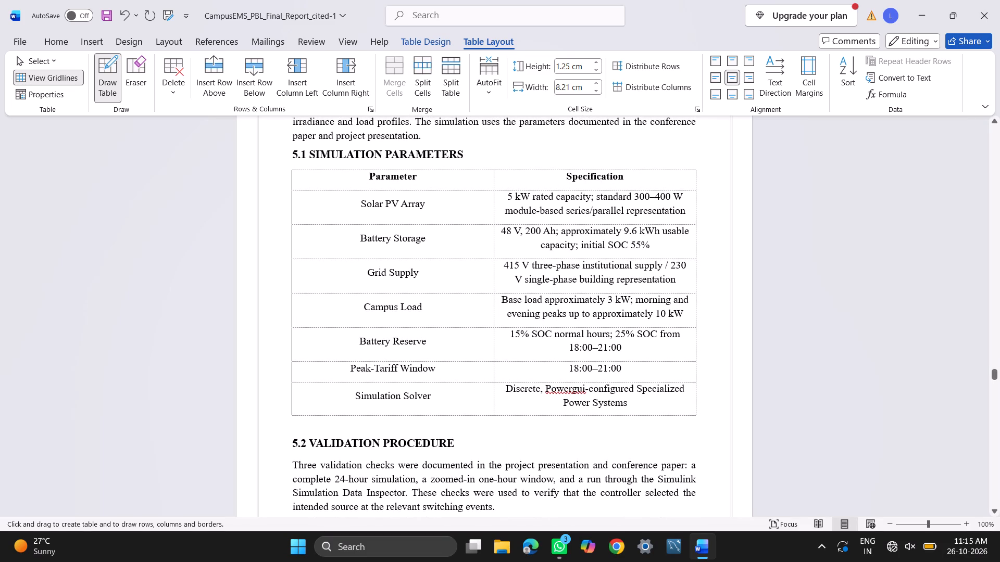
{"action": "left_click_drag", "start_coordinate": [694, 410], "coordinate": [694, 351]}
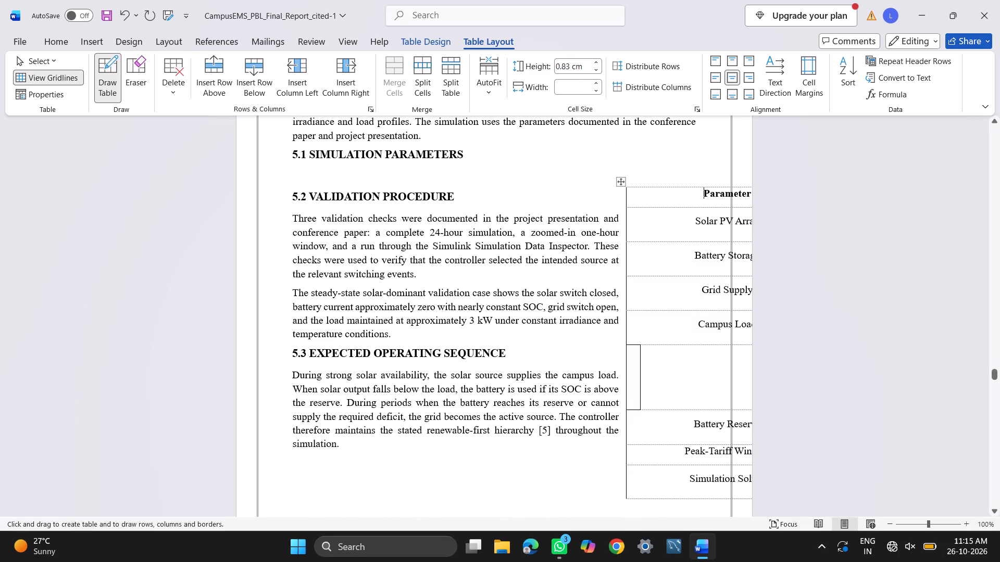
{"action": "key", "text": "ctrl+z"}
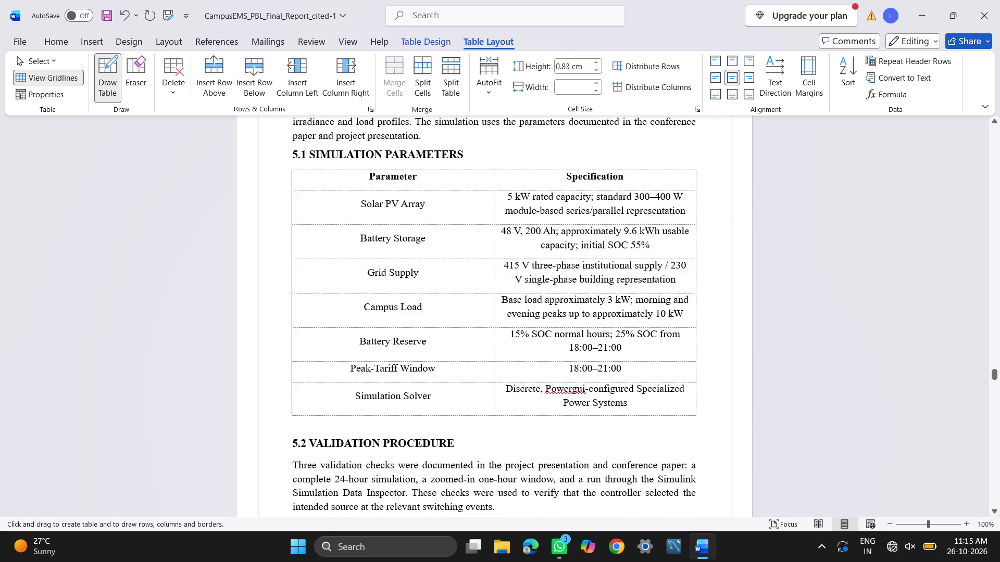
Draw a solid border along the full right edge of the 5.1 Simulation Parameters table, from the bottom corner up.
{"action": "scroll", "coordinate": [694, 351], "scroll_direction": "down", "scroll_amount": 6}
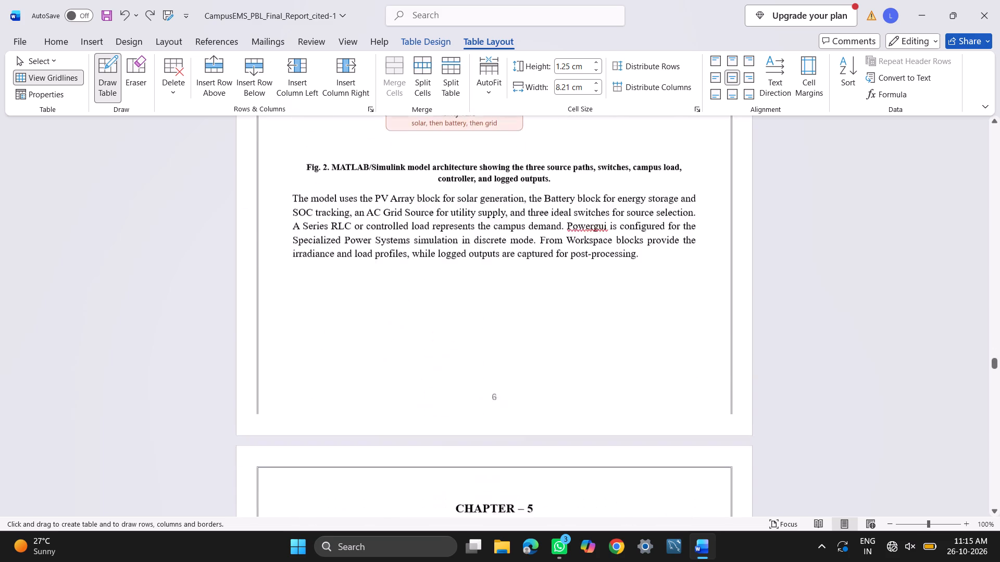
{"action": "scroll", "coordinate": [694, 351], "scroll_direction": "down", "scroll_amount": 7}
{"action": "scroll", "coordinate": [694, 351], "scroll_direction": "up", "scroll_amount": 1}
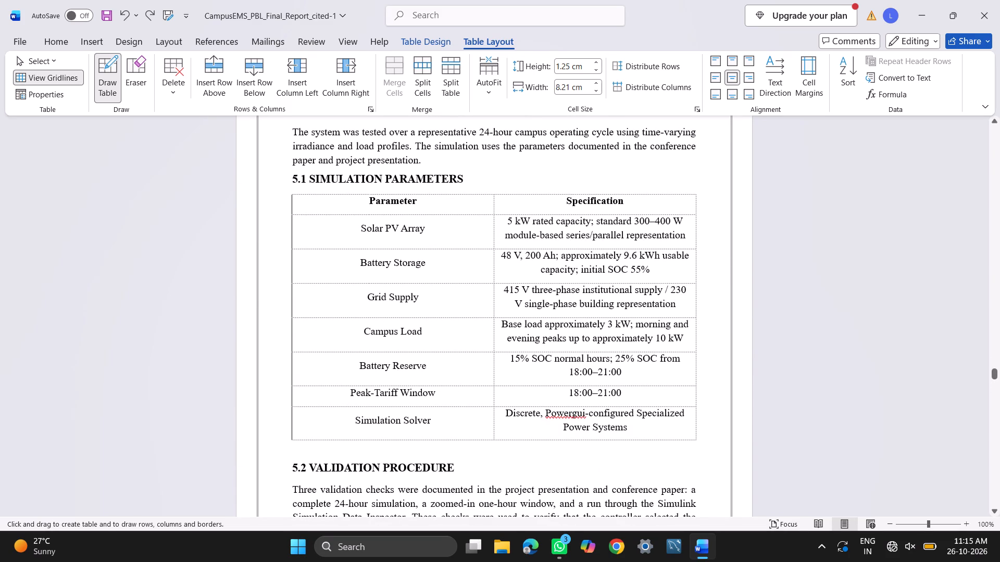
{"action": "left_click_drag", "start_coordinate": [695, 438], "coordinate": [694, 156]}
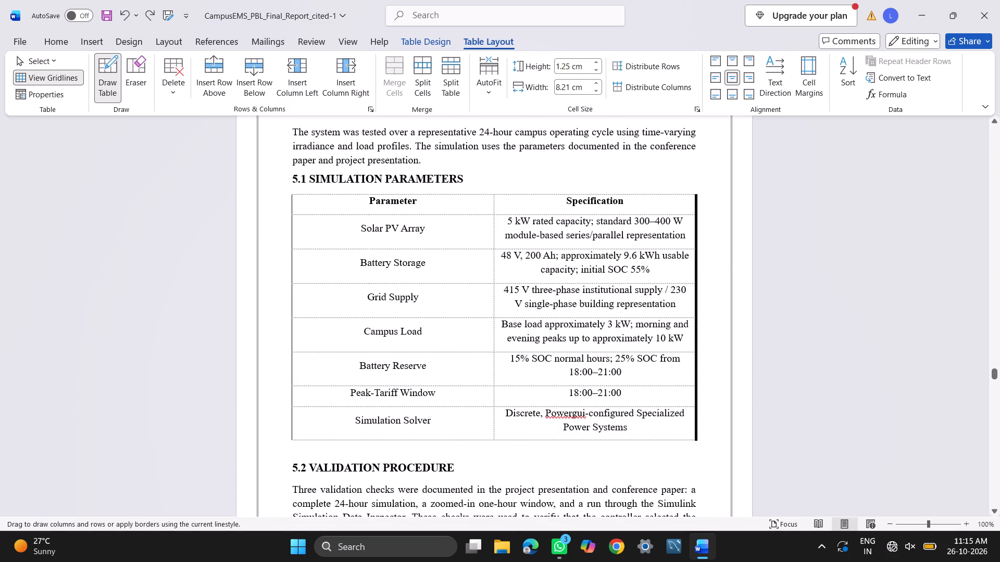
{"action": "left_click_drag", "start_coordinate": [694, 156], "coordinate": [694, 153]}
Draw a solid border along the top edge of the 5.1 Simulation Parameters table, above the header row.
{"action": "scroll", "coordinate": [668, 410], "scroll_direction": "down", "scroll_amount": 4}
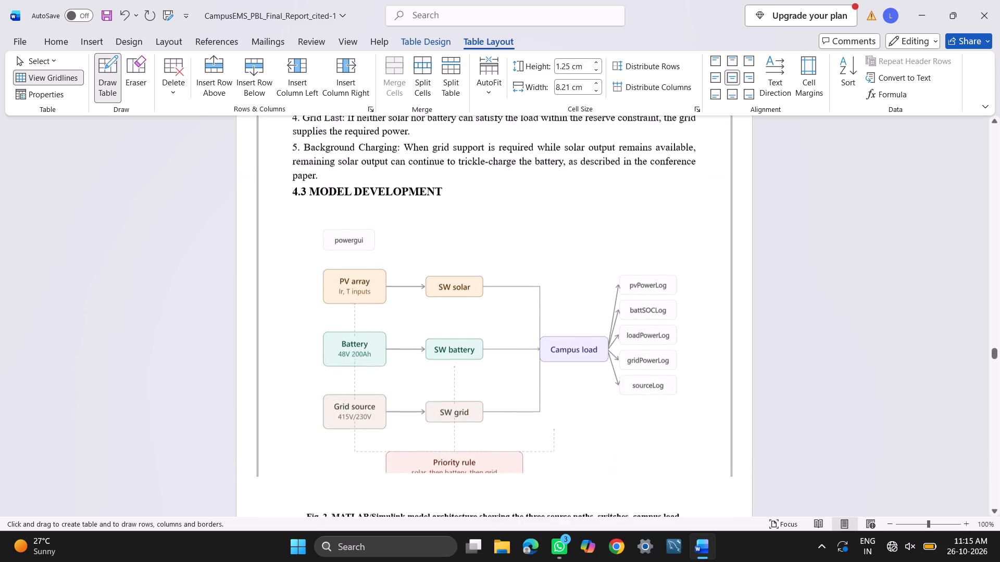
{"action": "scroll", "coordinate": [668, 410], "scroll_direction": "down", "scroll_amount": 3}
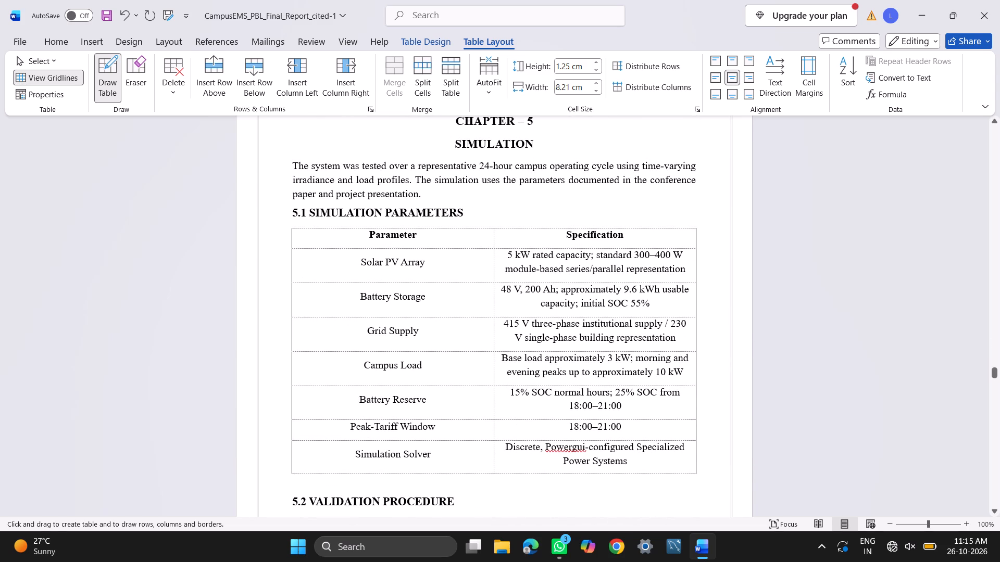
{"action": "left_click_drag", "start_coordinate": [697, 228], "coordinate": [290, 222]}
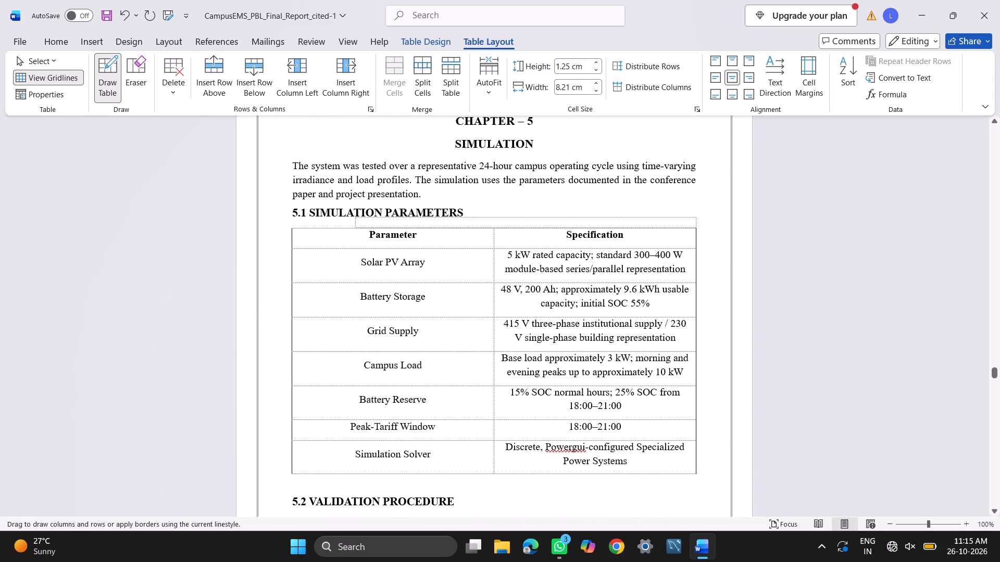
{"action": "left_click_drag", "start_coordinate": [290, 222], "coordinate": [299, 231]}
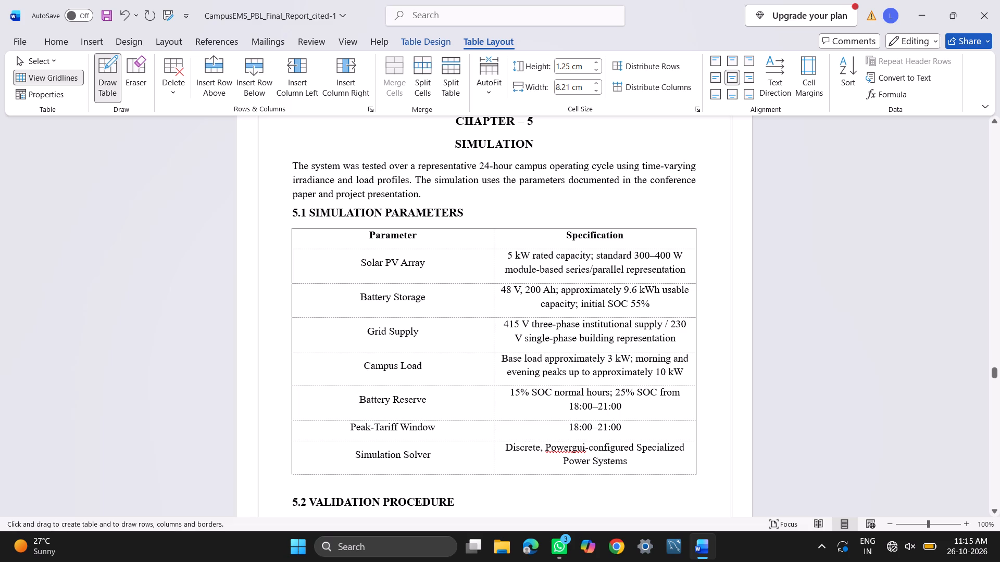
Draw a solid vertical border between the Parameter and Specification columns of the 5.1 table, from header to last row.
{"action": "left_click_drag", "start_coordinate": [492, 230], "coordinate": [490, 472]}
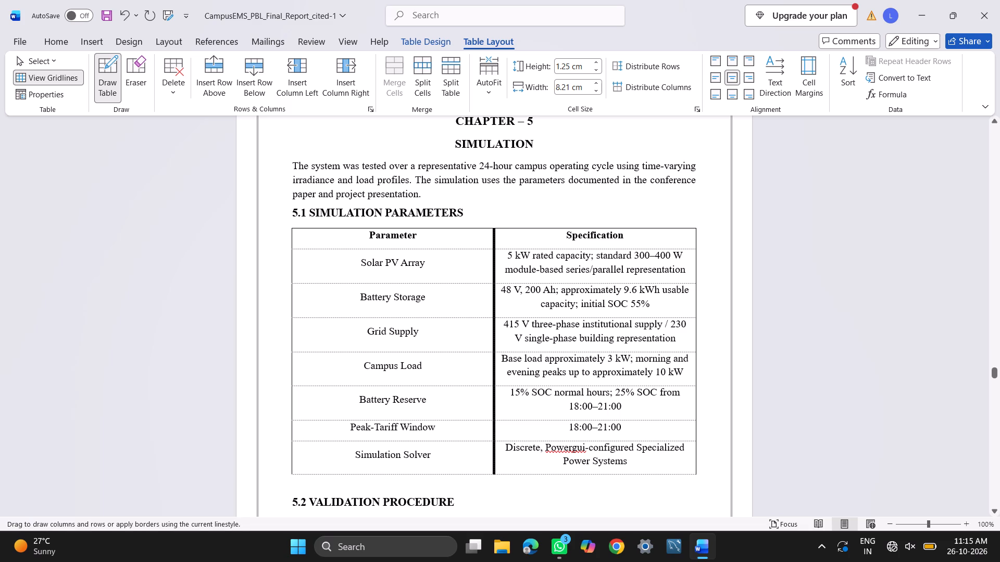
{"action": "scroll", "coordinate": [707, 437], "scroll_direction": "down", "scroll_amount": 6}
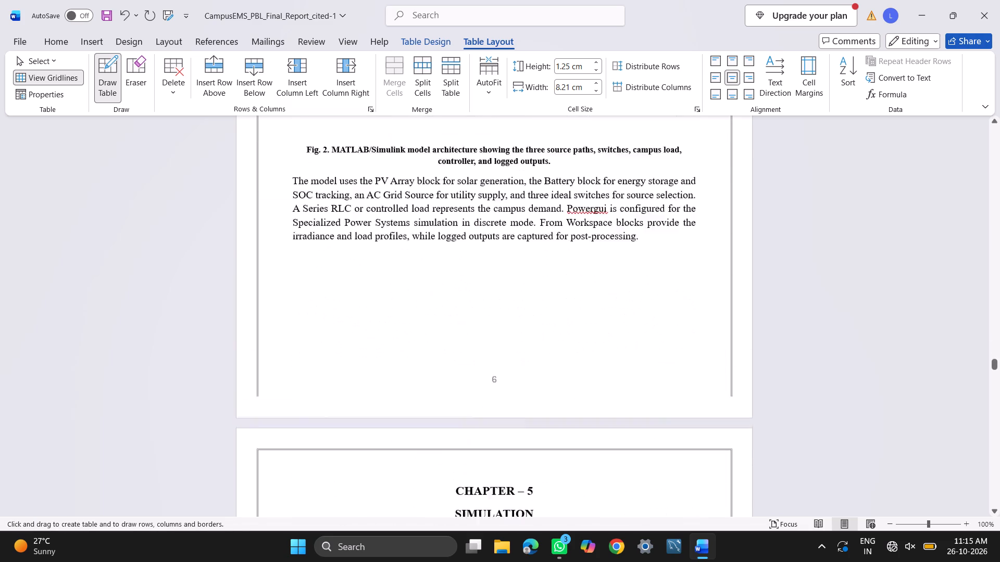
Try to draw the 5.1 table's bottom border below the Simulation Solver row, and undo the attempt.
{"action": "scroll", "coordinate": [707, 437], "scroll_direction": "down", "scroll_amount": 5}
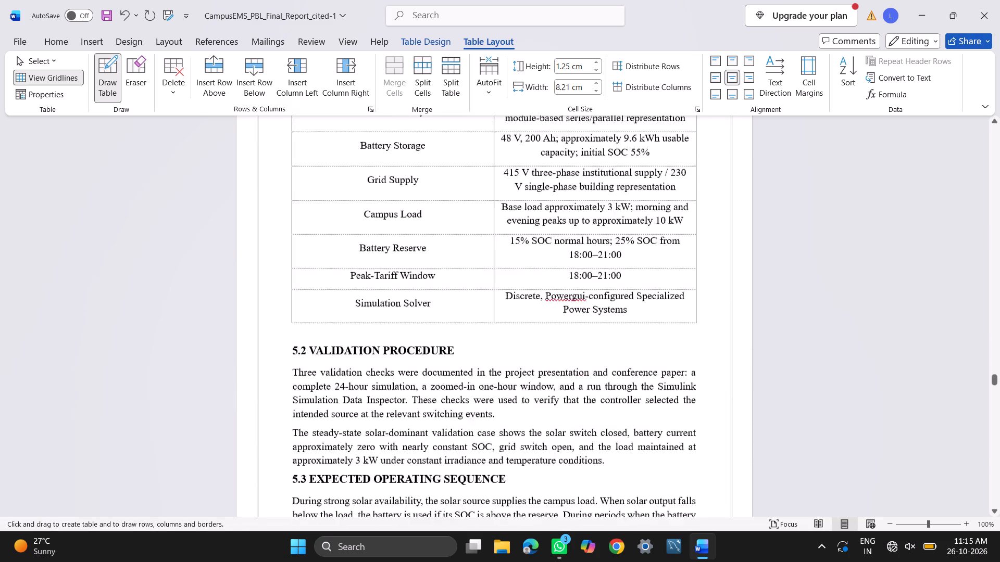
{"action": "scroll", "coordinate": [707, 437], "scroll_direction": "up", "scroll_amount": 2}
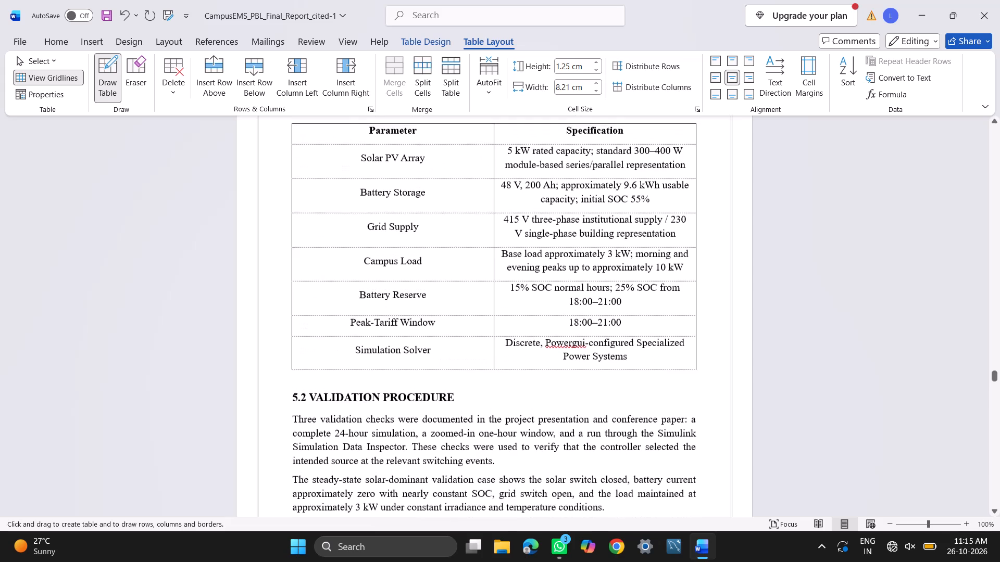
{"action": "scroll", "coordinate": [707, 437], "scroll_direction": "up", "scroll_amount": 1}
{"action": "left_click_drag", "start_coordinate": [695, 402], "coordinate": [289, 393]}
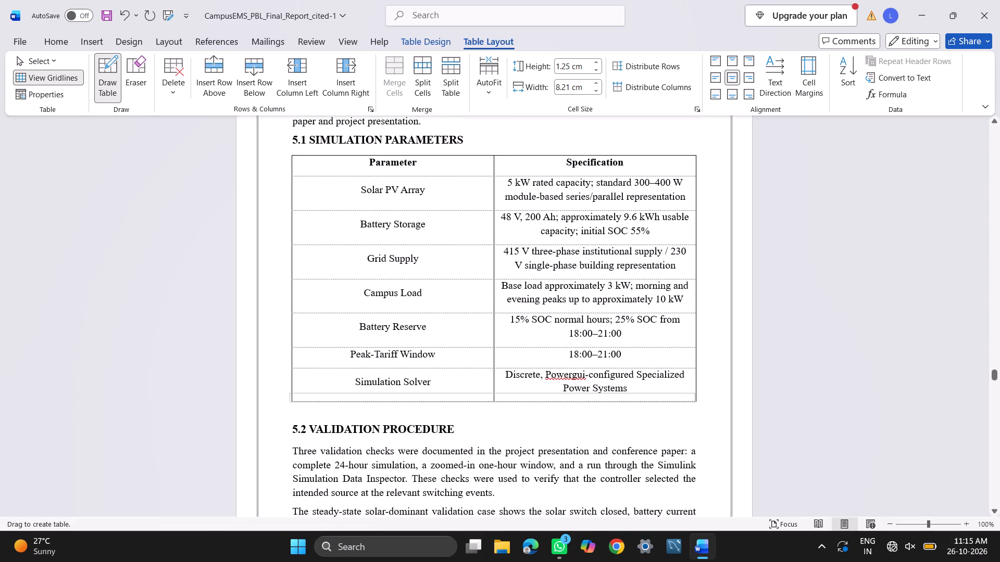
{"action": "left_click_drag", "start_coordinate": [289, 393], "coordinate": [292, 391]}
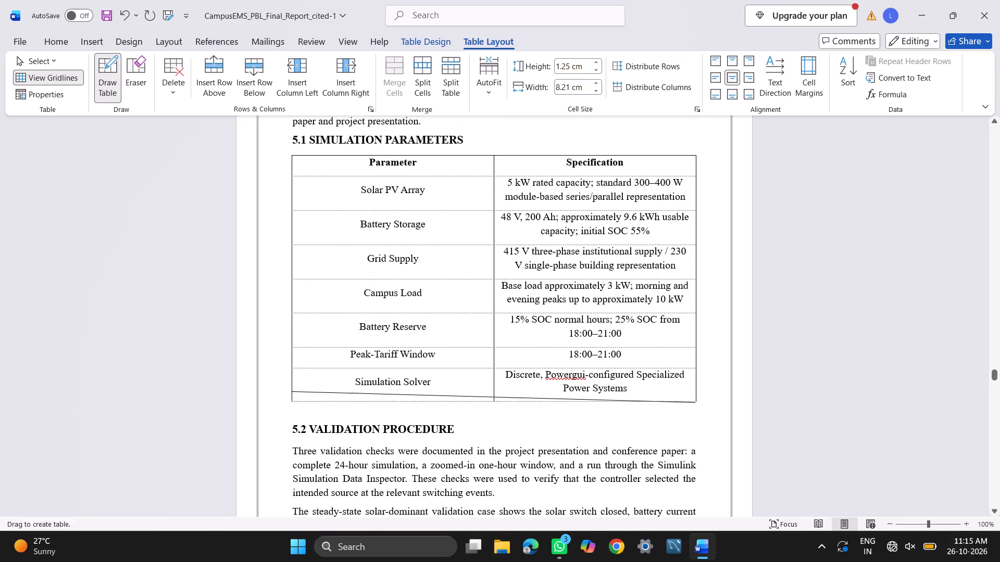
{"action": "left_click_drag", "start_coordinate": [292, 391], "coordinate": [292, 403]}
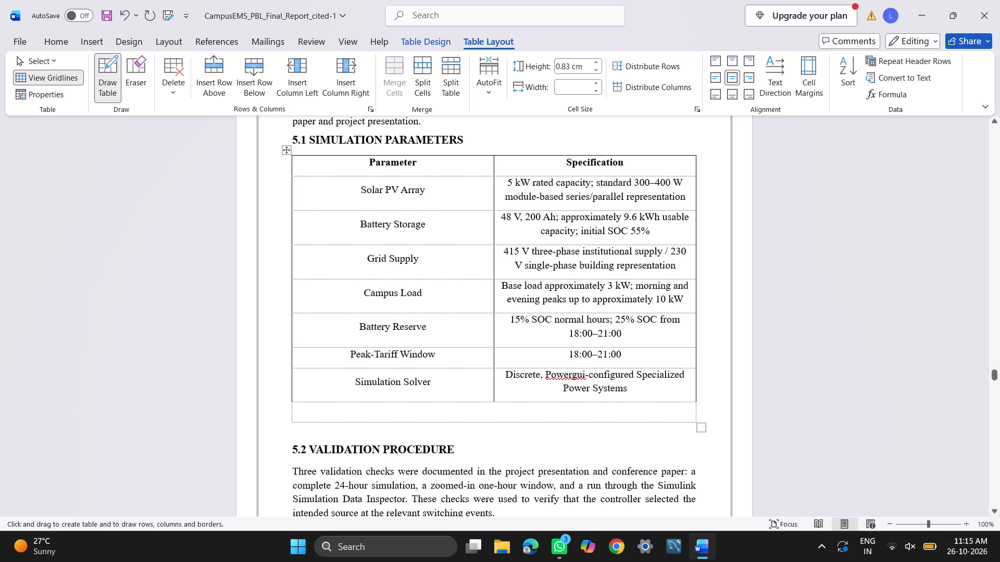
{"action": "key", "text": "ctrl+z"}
Draw a solid border along the bottom edge of the 5.1 Simulation Parameters table, below the Simulation Solver row.
{"action": "scroll", "coordinate": [749, 381], "scroll_direction": "down", "scroll_amount": 5}
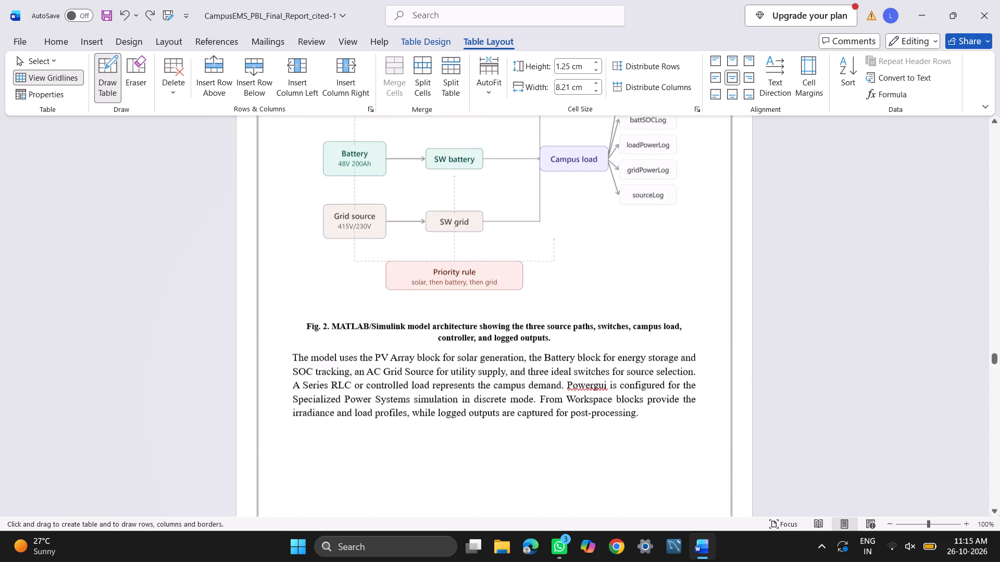
{"action": "scroll", "coordinate": [749, 381], "scroll_direction": "down", "scroll_amount": 5}
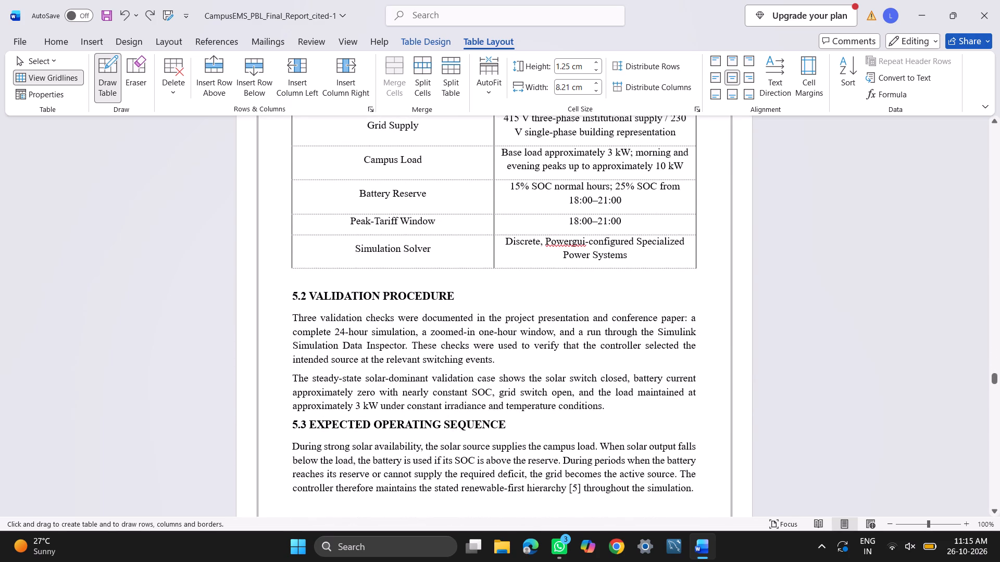
{"action": "left_click_drag", "start_coordinate": [695, 268], "coordinate": [322, 263]}
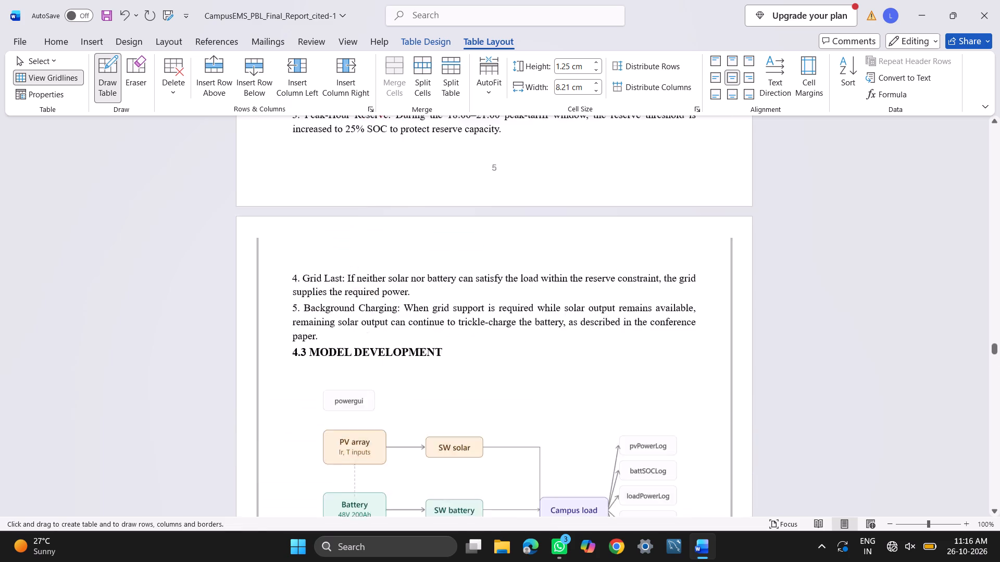
Draw a solid horizontal border between the Peak-Tariff Window and Simulation Solver rows of the 5.1 table.
{"action": "scroll", "coordinate": [549, 331], "scroll_direction": "down", "scroll_amount": 3}
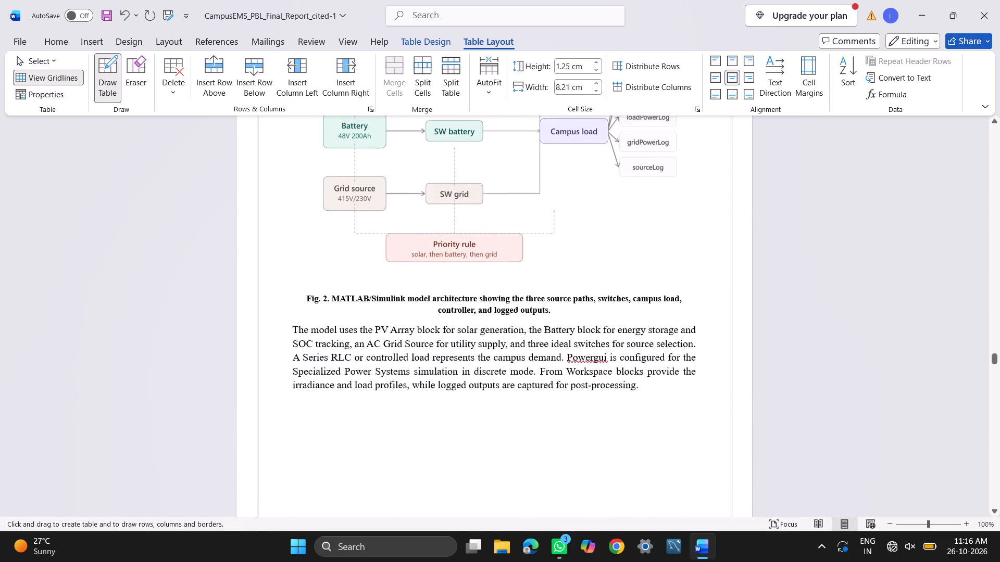
{"action": "scroll", "coordinate": [549, 331], "scroll_direction": "down", "scroll_amount": 3}
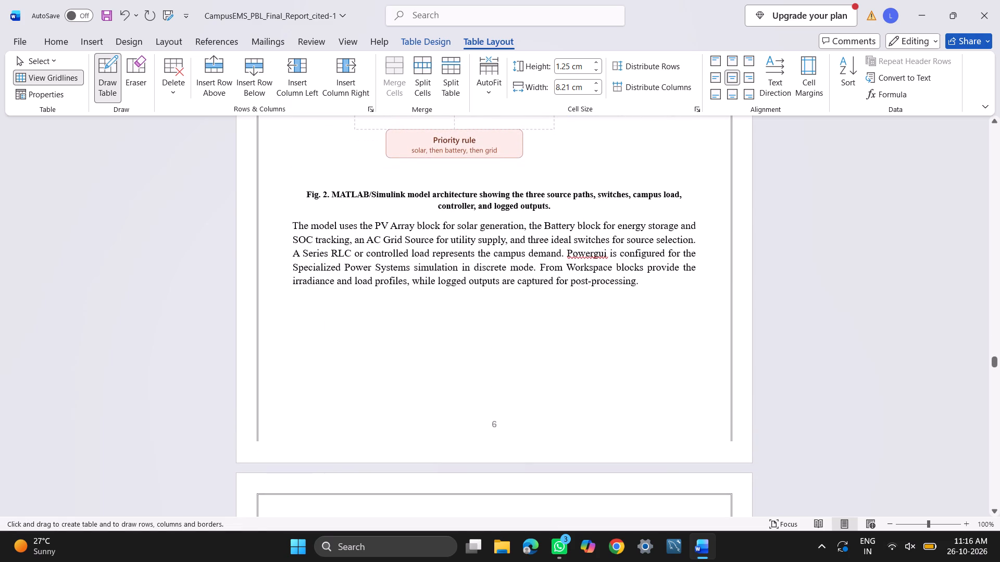
{"action": "scroll", "coordinate": [549, 331], "scroll_direction": "down", "scroll_amount": 2}
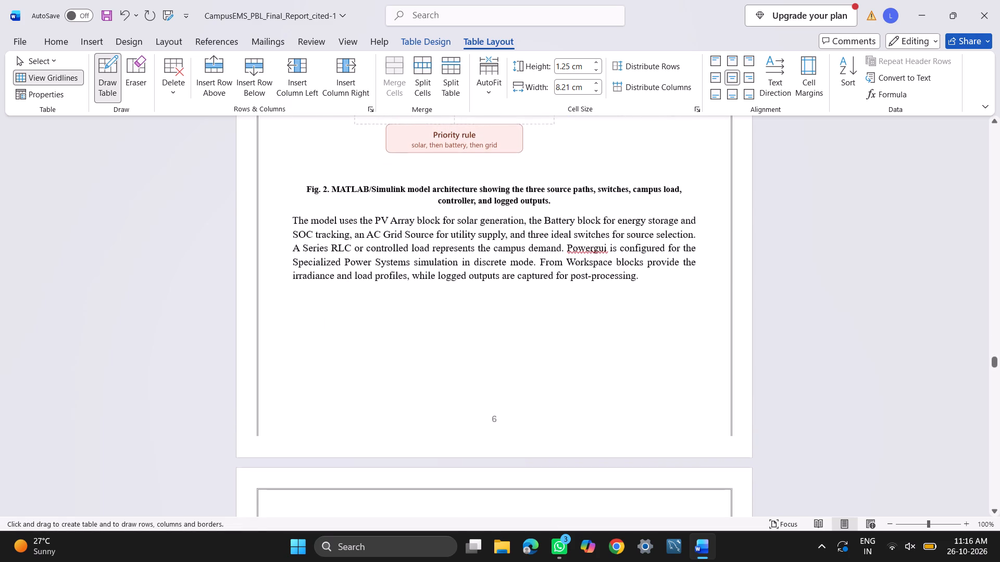
{"action": "scroll", "coordinate": [549, 331], "scroll_direction": "down", "scroll_amount": 2}
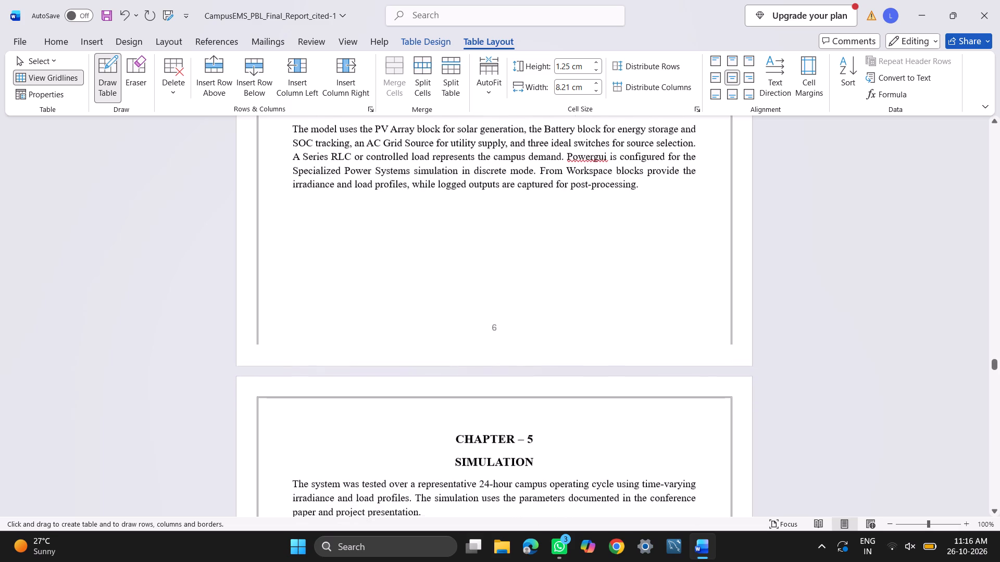
{"action": "scroll", "coordinate": [549, 331], "scroll_direction": "down", "scroll_amount": 3}
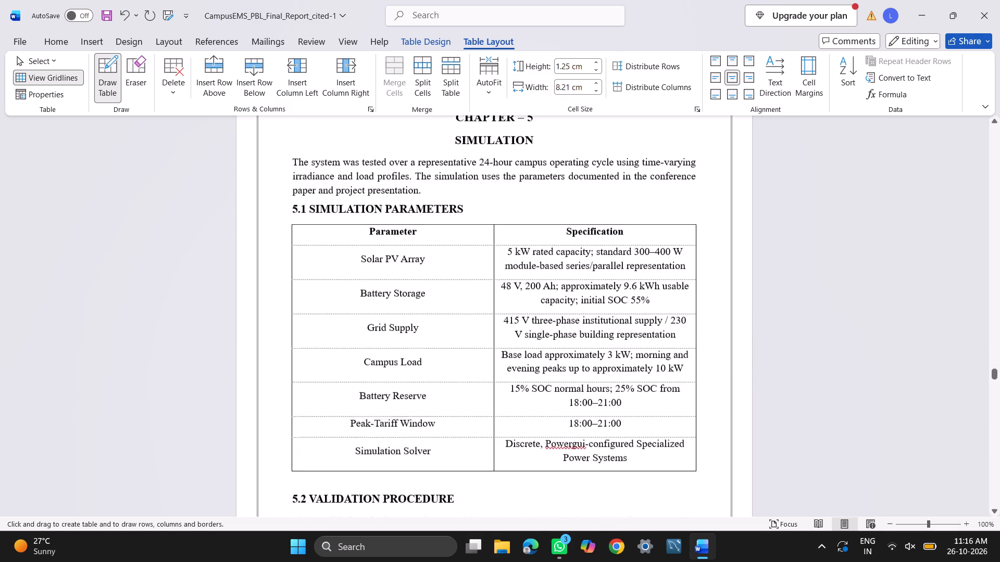
{"action": "scroll", "coordinate": [549, 331], "scroll_direction": "down", "scroll_amount": 1}
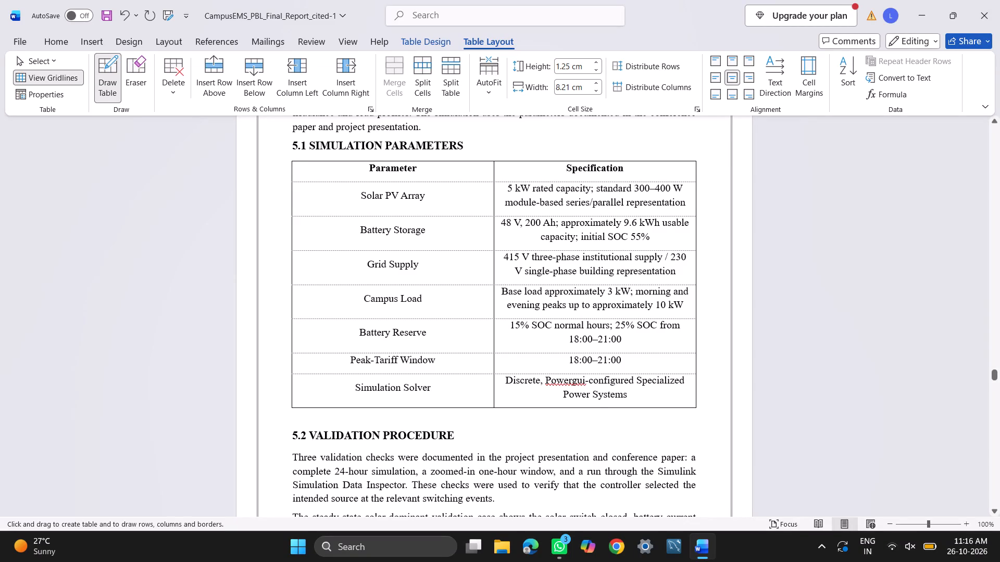
{"action": "left_click_drag", "start_coordinate": [695, 373], "coordinate": [330, 371]}
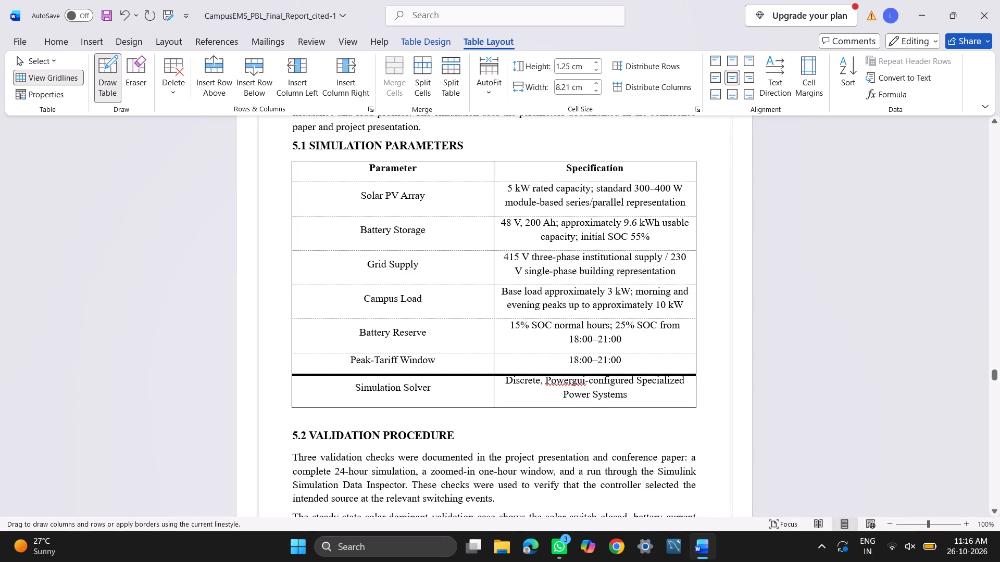
Draw a solid horizontal border between the Battery Reserve and Peak-Tariff Window rows of the 5.1 table.
{"action": "scroll", "coordinate": [330, 371], "scroll_direction": "down", "scroll_amount": 6}
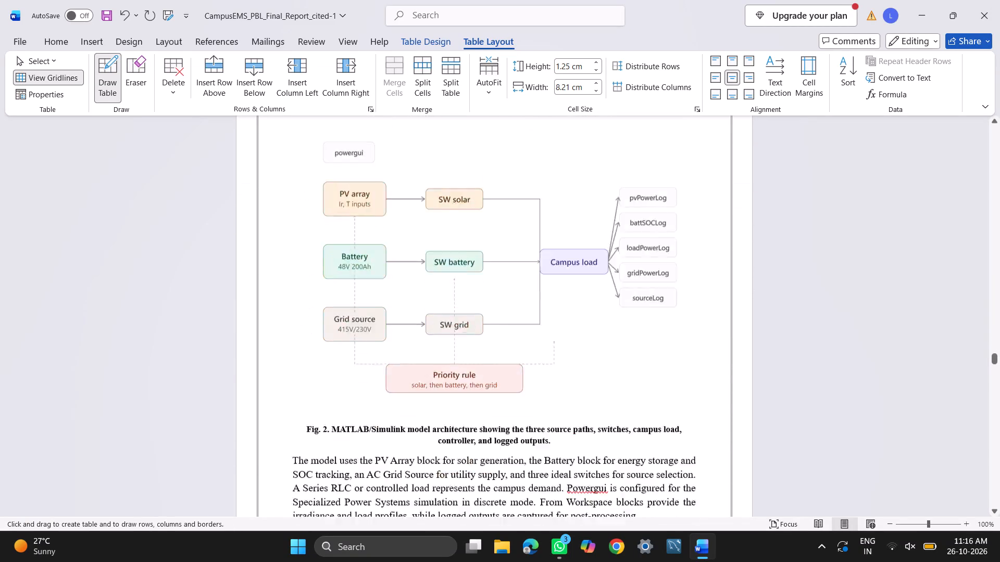
{"action": "scroll", "coordinate": [330, 371], "scroll_direction": "down", "scroll_amount": 4}
{"action": "scroll", "coordinate": [330, 371], "scroll_direction": "up", "scroll_amount": 2}
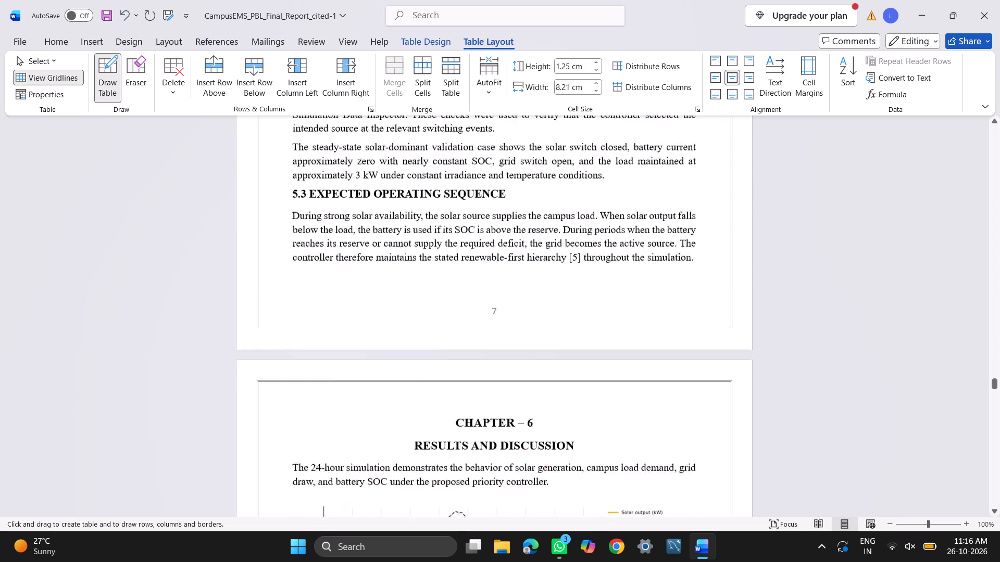
{"action": "scroll", "coordinate": [330, 371], "scroll_direction": "up", "scroll_amount": 4}
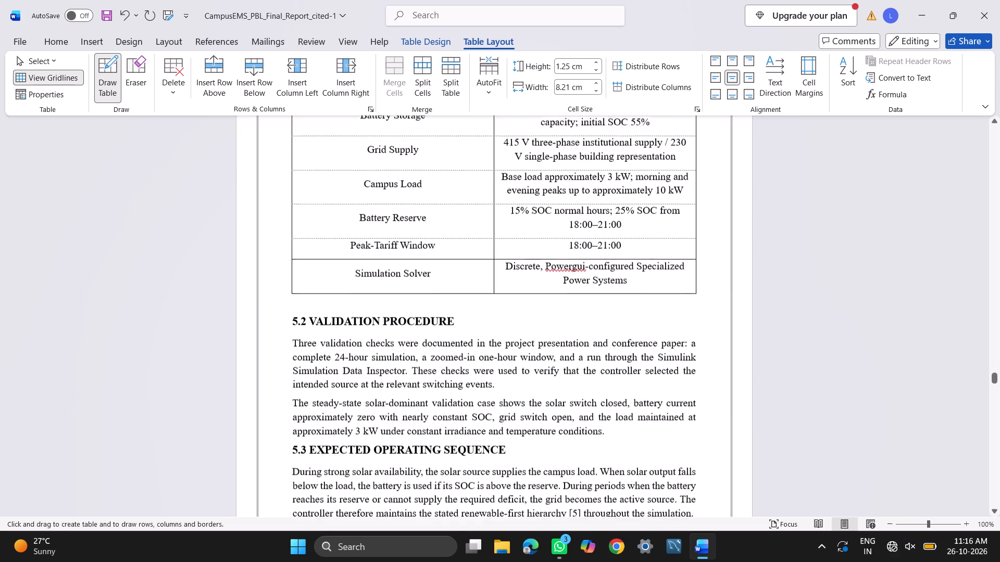
{"action": "scroll", "coordinate": [330, 371], "scroll_direction": "up", "scroll_amount": 2}
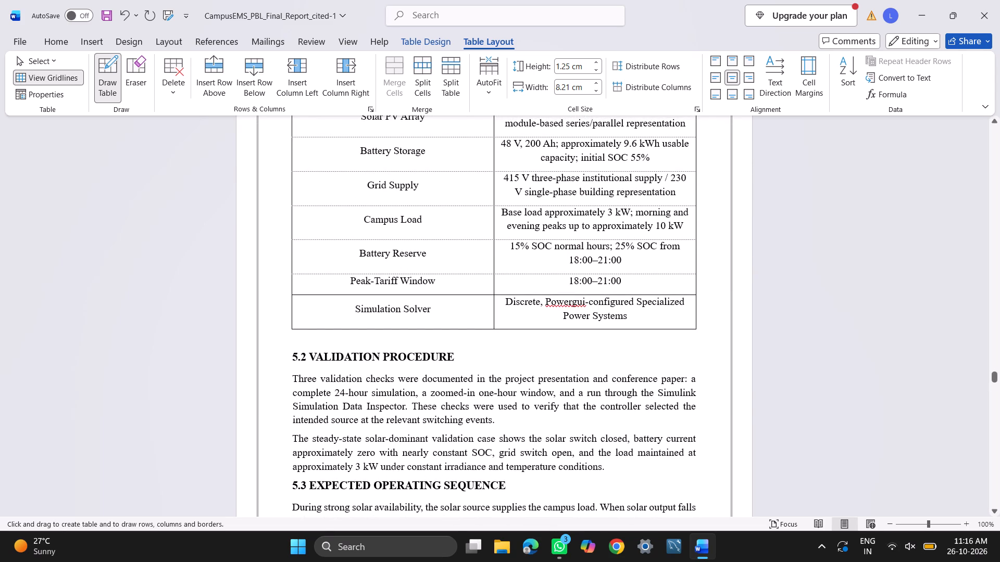
{"action": "left_click_drag", "start_coordinate": [696, 274], "coordinate": [368, 269]}
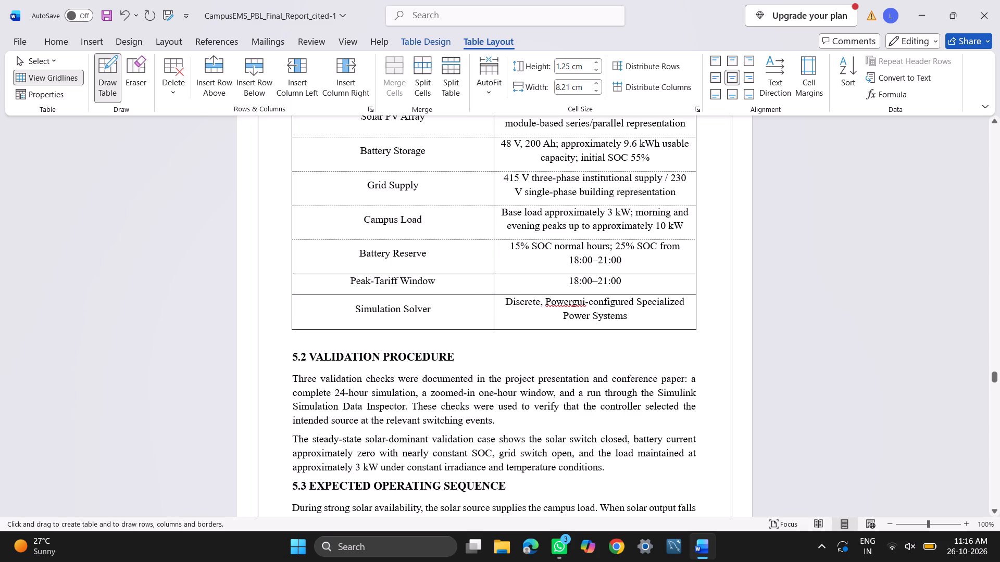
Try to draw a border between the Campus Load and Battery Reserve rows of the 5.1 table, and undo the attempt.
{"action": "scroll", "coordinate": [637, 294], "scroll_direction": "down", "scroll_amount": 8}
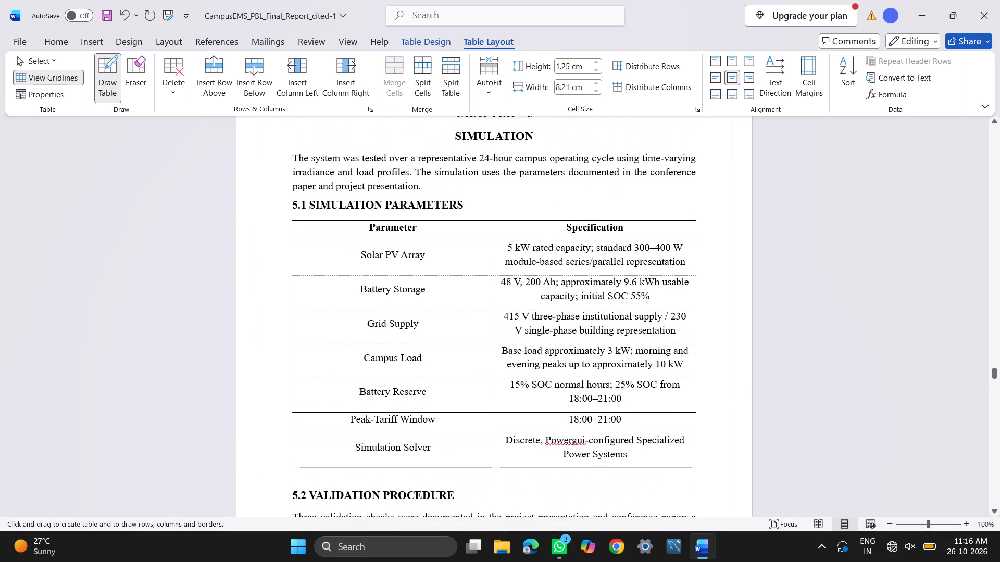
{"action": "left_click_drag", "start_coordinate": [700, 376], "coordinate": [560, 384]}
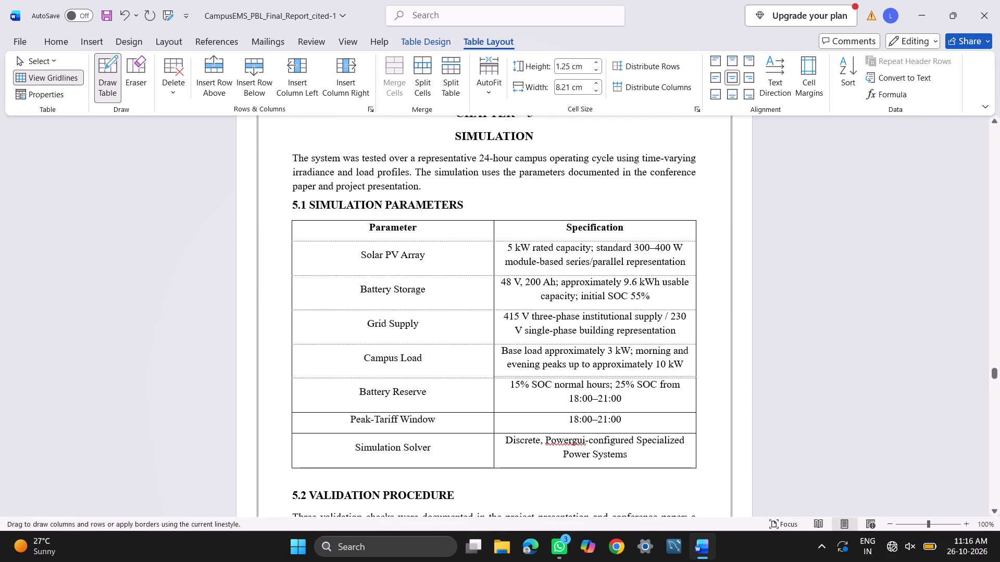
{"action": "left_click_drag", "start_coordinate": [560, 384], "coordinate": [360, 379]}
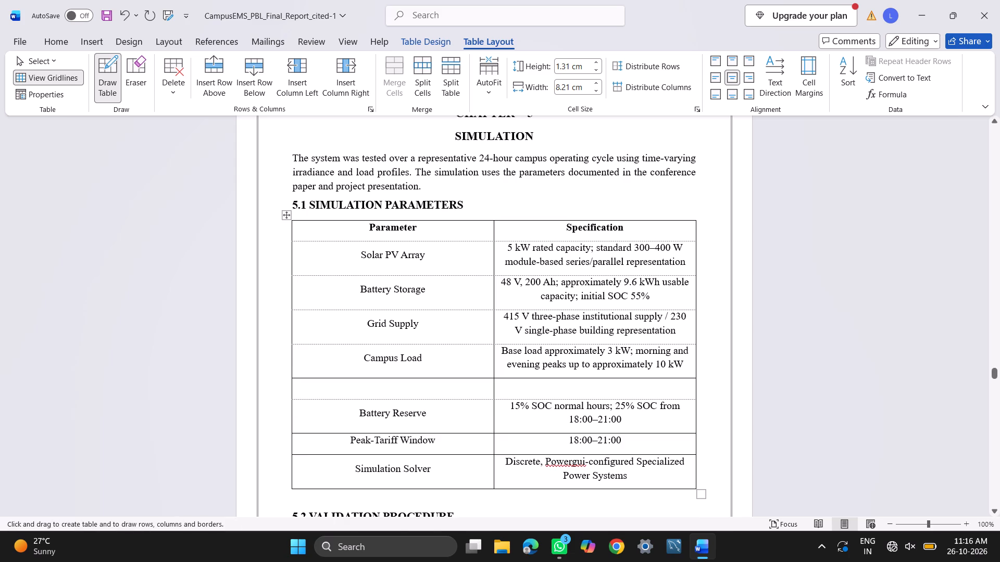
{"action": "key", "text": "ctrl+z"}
Draw a solid horizontal border between the Campus Load and Battery Reserve rows of the 5.1 table, across both columns.
{"action": "scroll", "coordinate": [618, 414], "scroll_direction": "down", "scroll_amount": 5}
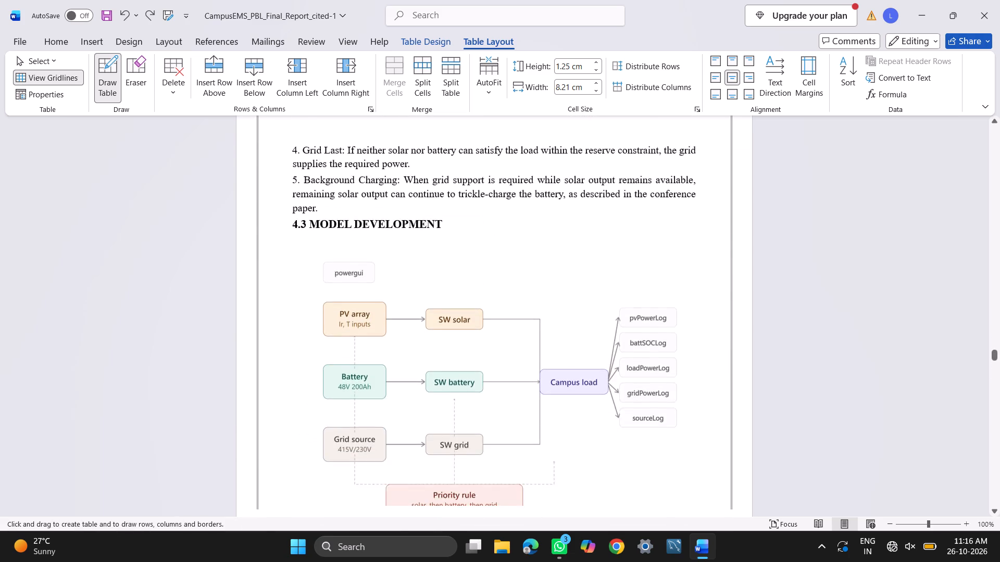
{"action": "scroll", "coordinate": [618, 414], "scroll_direction": "down", "scroll_amount": 4}
{"action": "scroll", "coordinate": [618, 414], "scroll_direction": "up", "scroll_amount": 2}
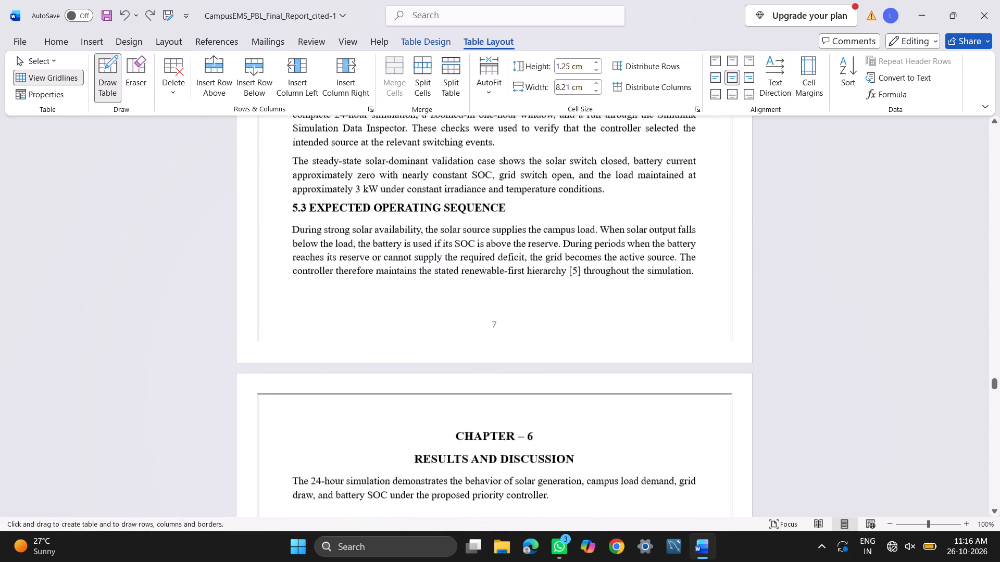
{"action": "scroll", "coordinate": [618, 414], "scroll_direction": "up", "scroll_amount": 2}
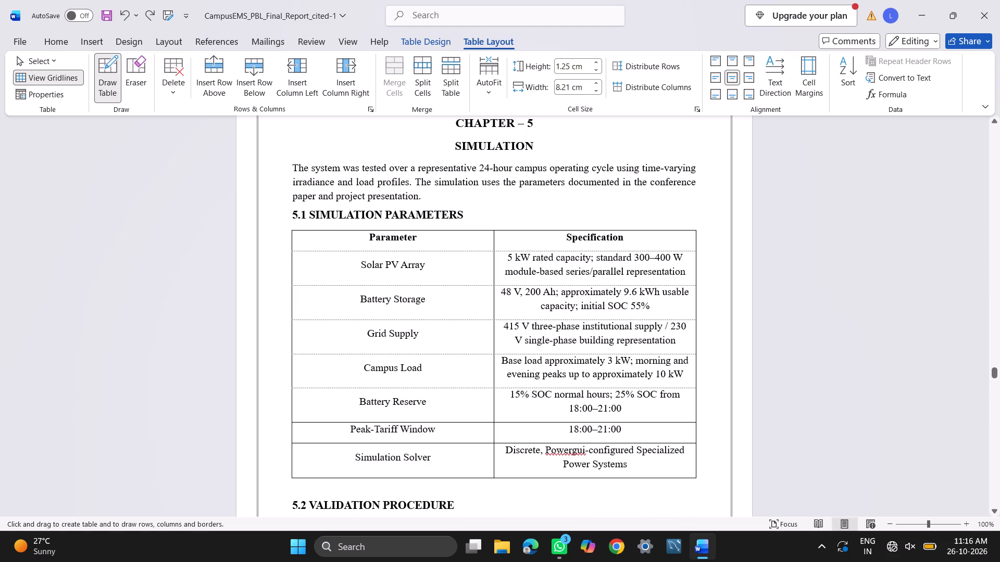
{"action": "left_click_drag", "start_coordinate": [695, 388], "coordinate": [453, 381]}
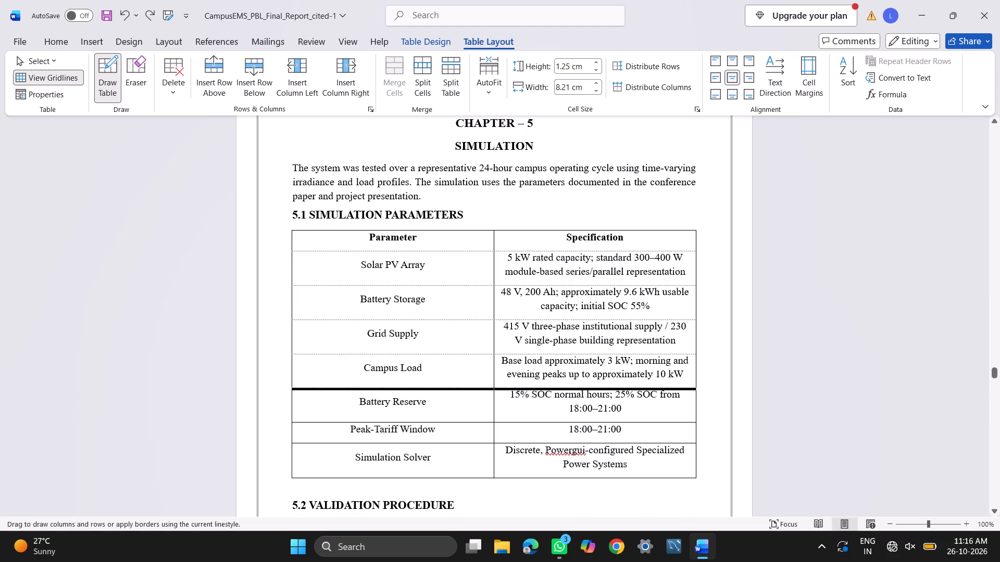
{"action": "left_click_drag", "start_coordinate": [453, 381], "coordinate": [376, 387]}
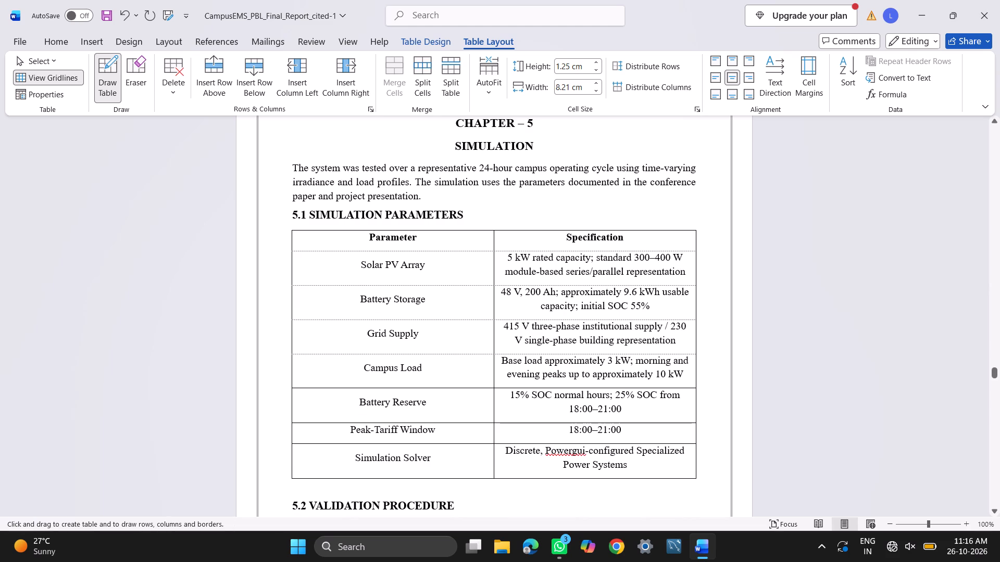
Draw solid horizontal borders separating the Campus Load, Grid Supply, Battery Storage and Solar PV Array rows of the 5.1 table, working upward.
{"action": "left_click_drag", "start_coordinate": [695, 353], "coordinate": [388, 353]}
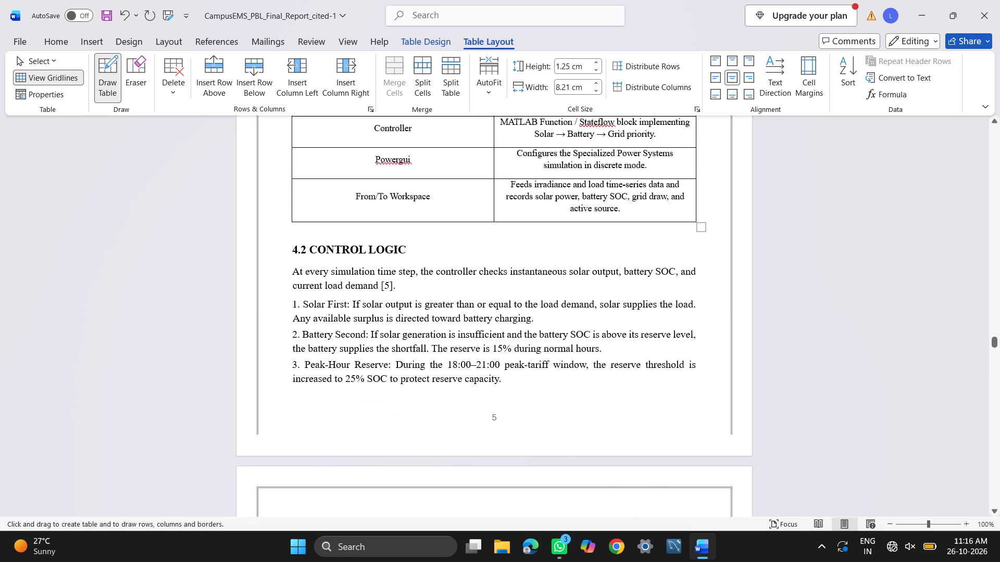
{"action": "scroll", "coordinate": [640, 358], "scroll_direction": "down", "scroll_amount": 8}
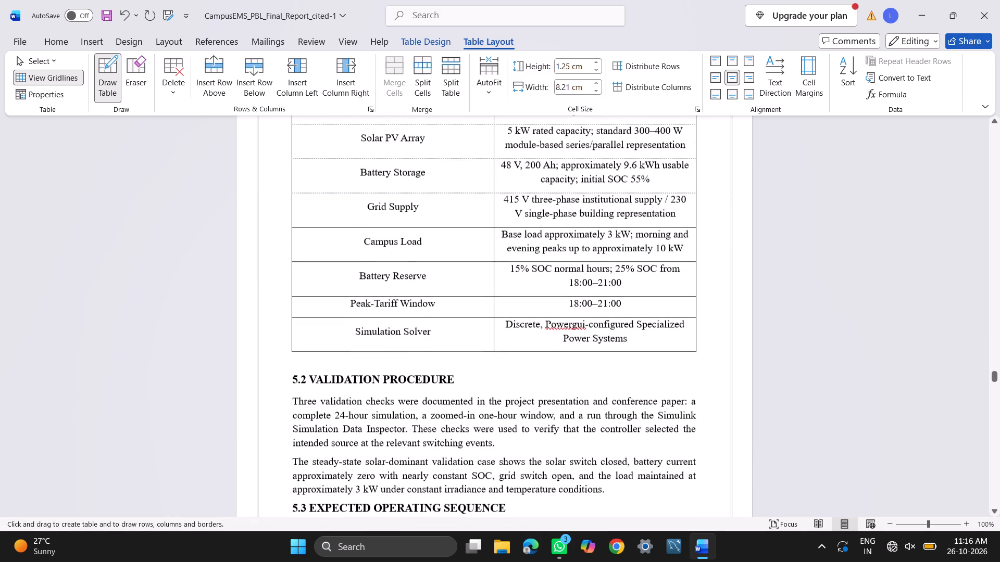
{"action": "scroll", "coordinate": [640, 358], "scroll_direction": "down", "scroll_amount": 1}
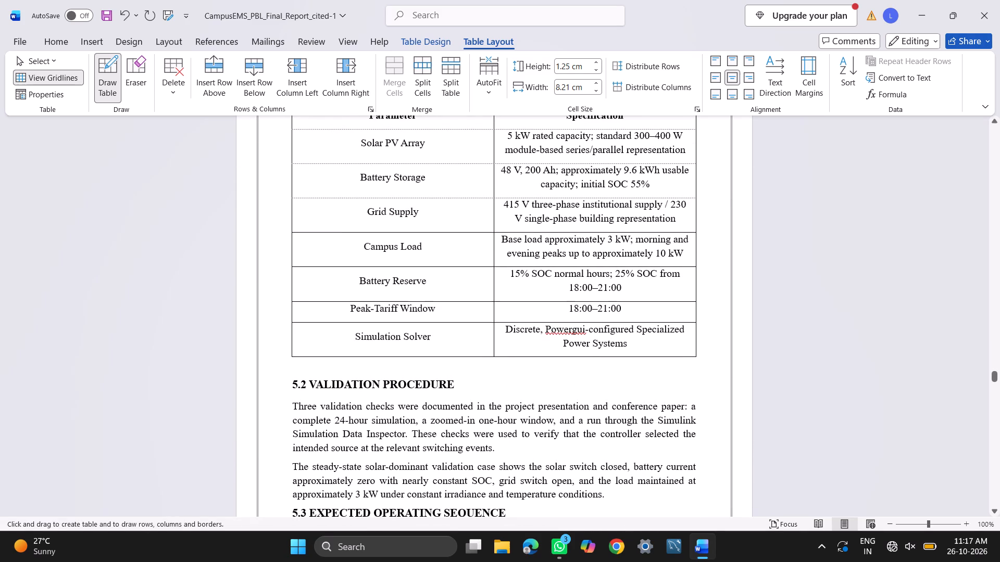
{"action": "left_click_drag", "start_coordinate": [695, 198], "coordinate": [412, 198]}
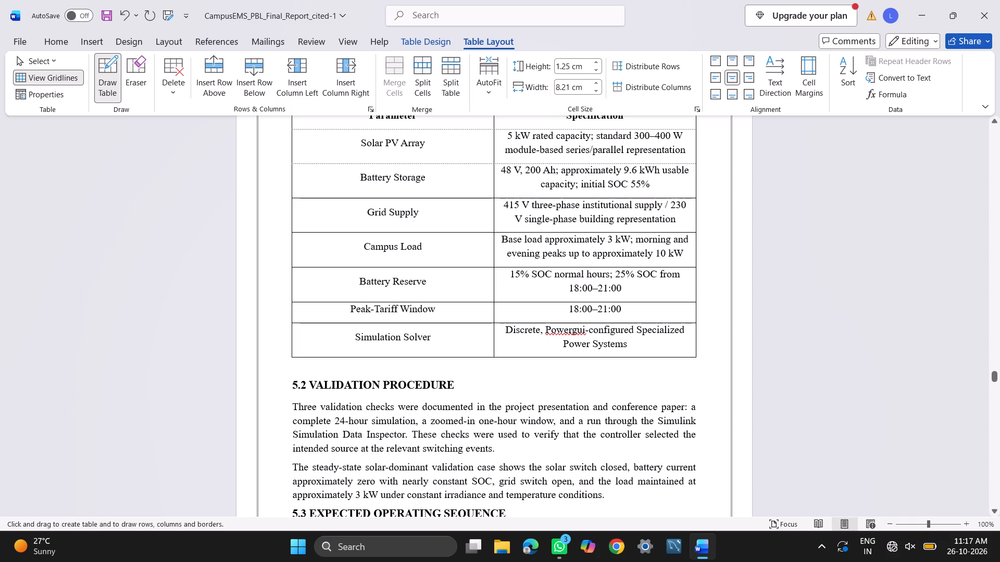
{"action": "left_click_drag", "start_coordinate": [695, 163], "coordinate": [526, 163]}
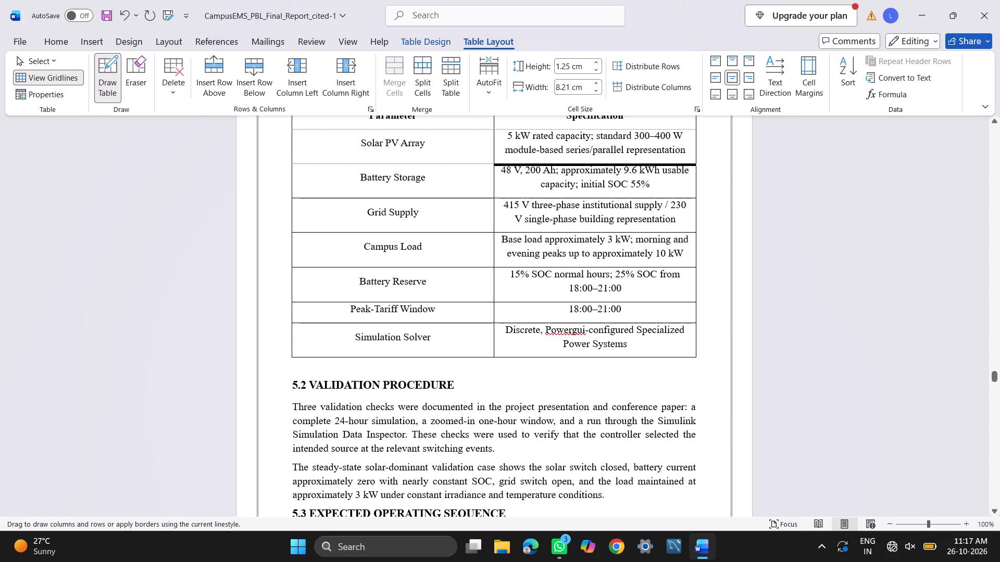
{"action": "left_click_drag", "start_coordinate": [526, 163], "coordinate": [397, 163]}
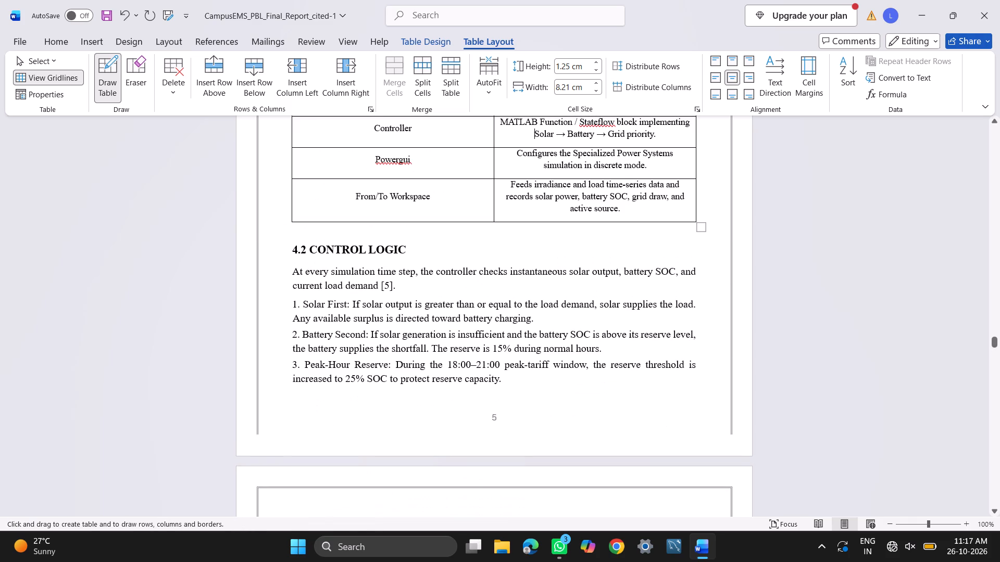
Draw a solid horizontal border between the header row and the Solar PV Array row of the 5.1 table.
{"action": "scroll", "coordinate": [557, 394], "scroll_direction": "down", "scroll_amount": 8}
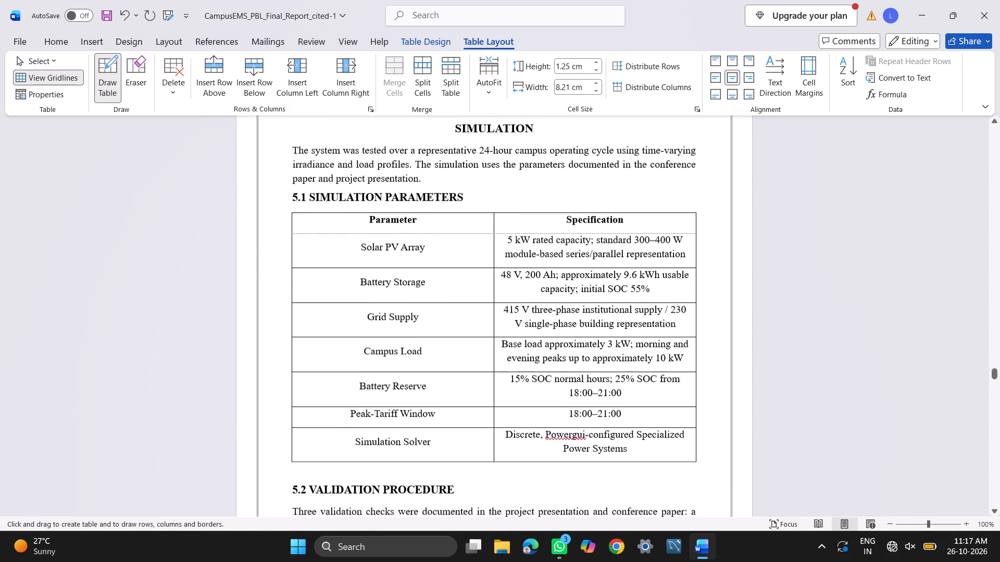
{"action": "scroll", "coordinate": [557, 394], "scroll_direction": "down", "scroll_amount": 1}
{"action": "left_click_drag", "start_coordinate": [695, 224], "coordinate": [418, 216]}
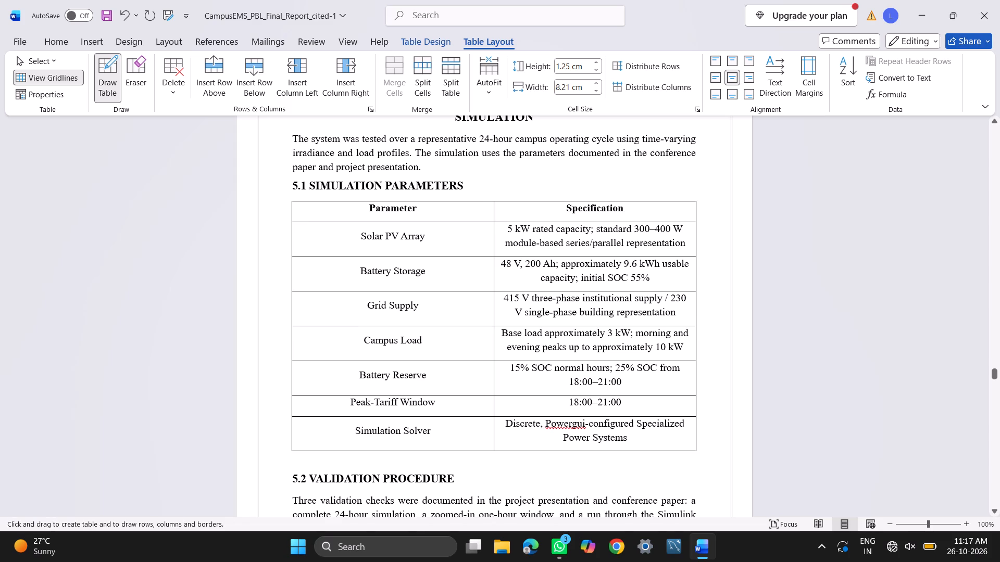
Draw a solid vertical border along the outer edge of the Team Member column in the Team Details table.
{"action": "scroll", "coordinate": [548, 323], "scroll_direction": "down", "scroll_amount": 3}
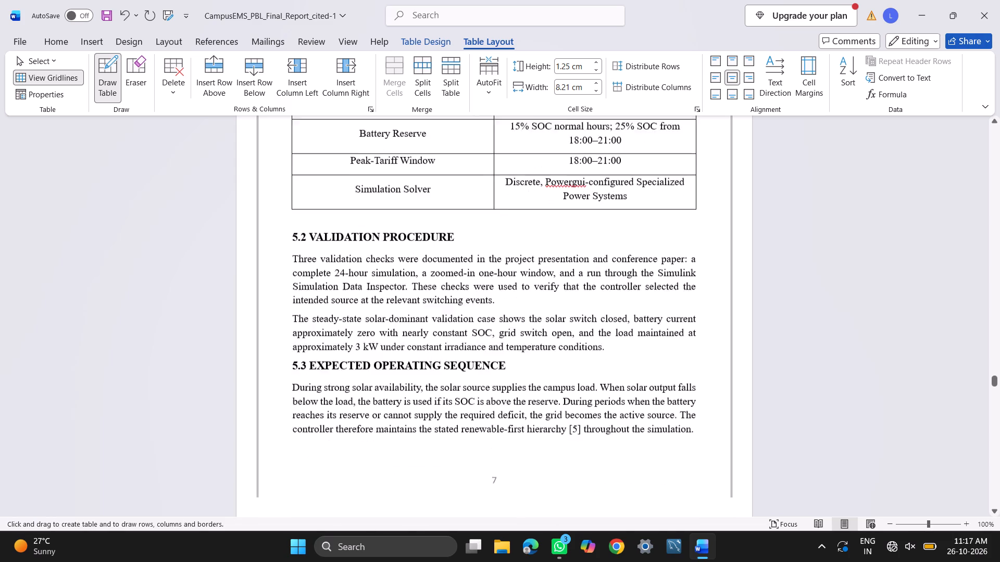
{"action": "scroll", "coordinate": [548, 323], "scroll_direction": "down", "scroll_amount": 6}
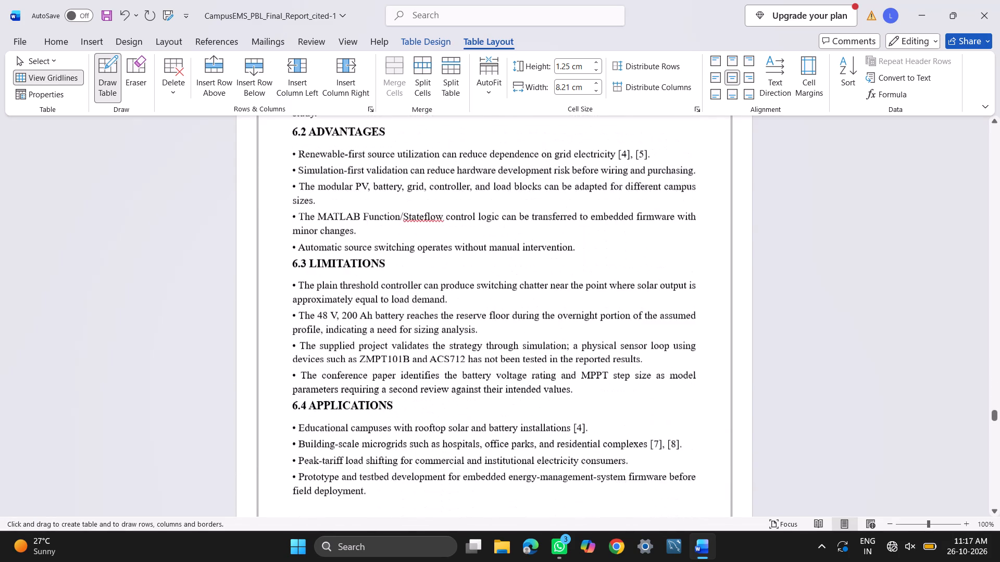
{"action": "scroll", "coordinate": [548, 323], "scroll_direction": "down", "scroll_amount": 4}
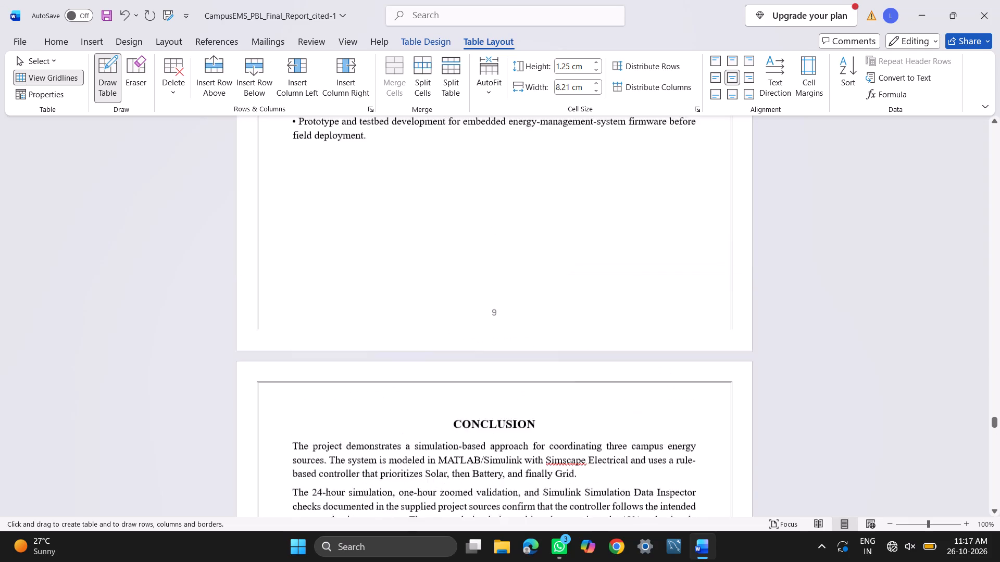
{"action": "scroll", "coordinate": [548, 323], "scroll_direction": "down", "scroll_amount": 7}
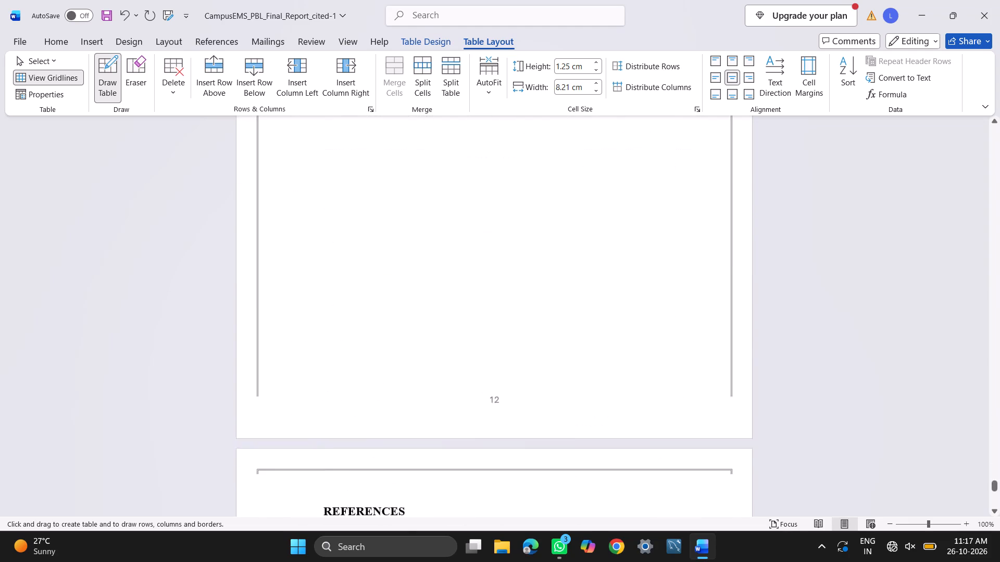
{"action": "scroll", "coordinate": [548, 323], "scroll_direction": "up", "scroll_amount": 2}
{"action": "scroll", "coordinate": [548, 323], "scroll_direction": "down", "scroll_amount": 4}
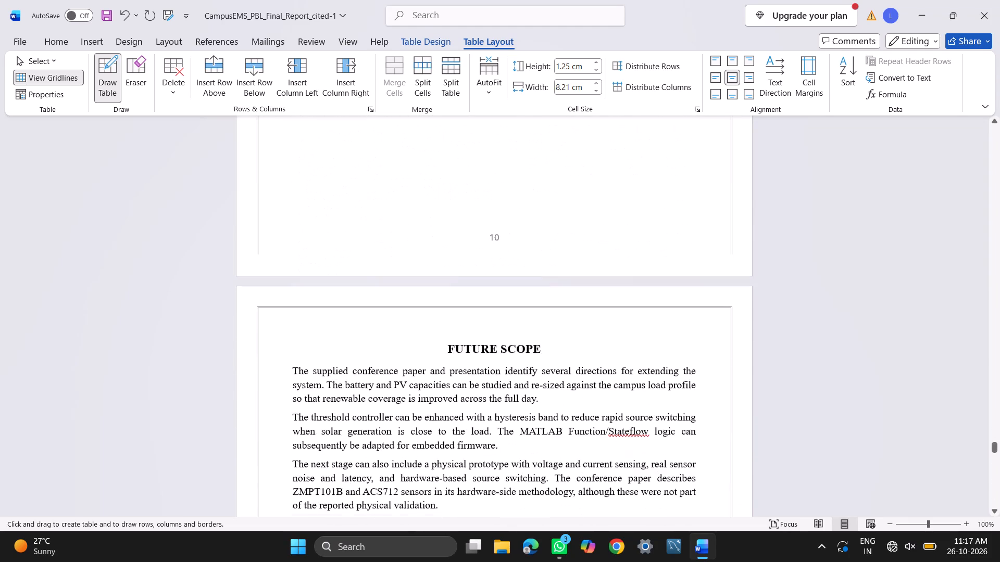
{"action": "scroll", "coordinate": [548, 323], "scroll_direction": "down", "scroll_amount": 3}
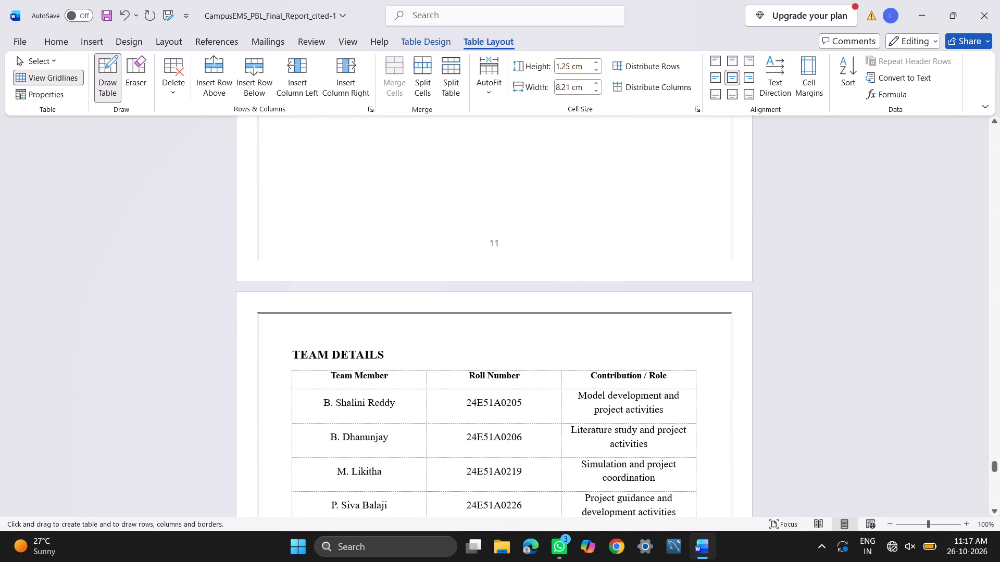
{"action": "scroll", "coordinate": [548, 323], "scroll_direction": "down", "scroll_amount": 2}
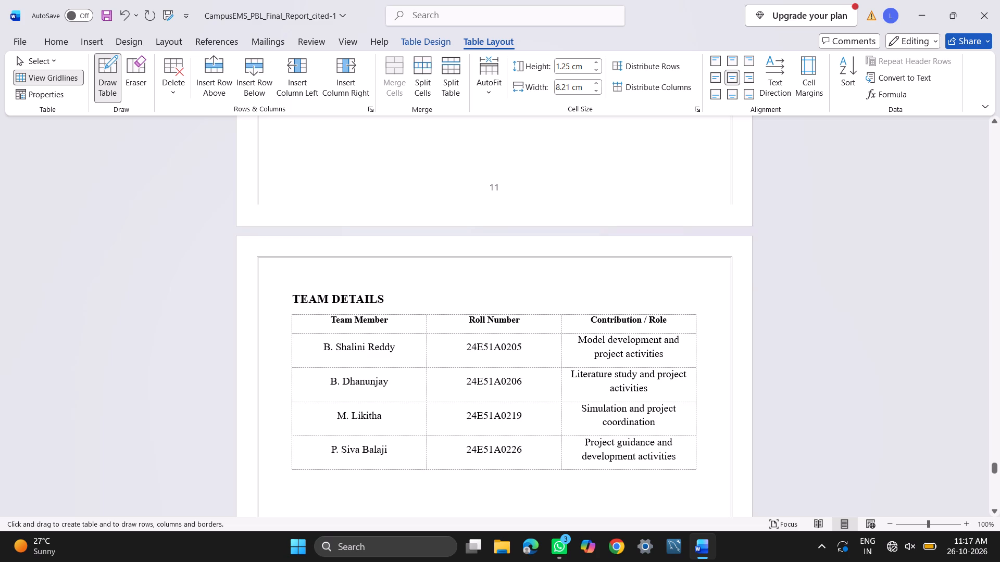
{"action": "left_click_drag", "start_coordinate": [292, 312], "coordinate": [284, 359]}
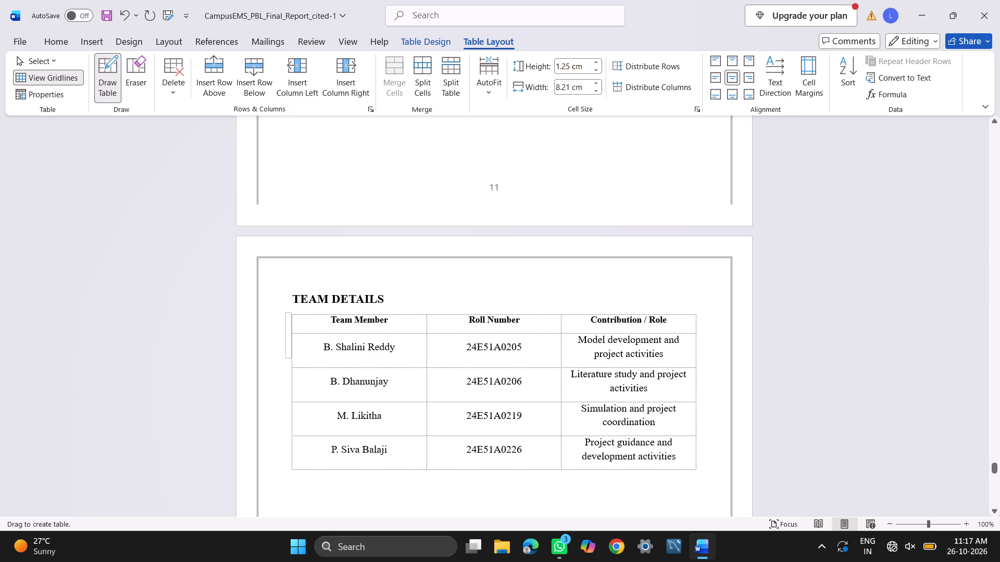
{"action": "left_click_drag", "start_coordinate": [284, 359], "coordinate": [294, 309]}
{"action": "key", "text": "Escape"}
{"action": "left_click_drag", "start_coordinate": [294, 309], "coordinate": [292, 317]}
{"action": "left_click_drag", "start_coordinate": [292, 317], "coordinate": [282, 472]}
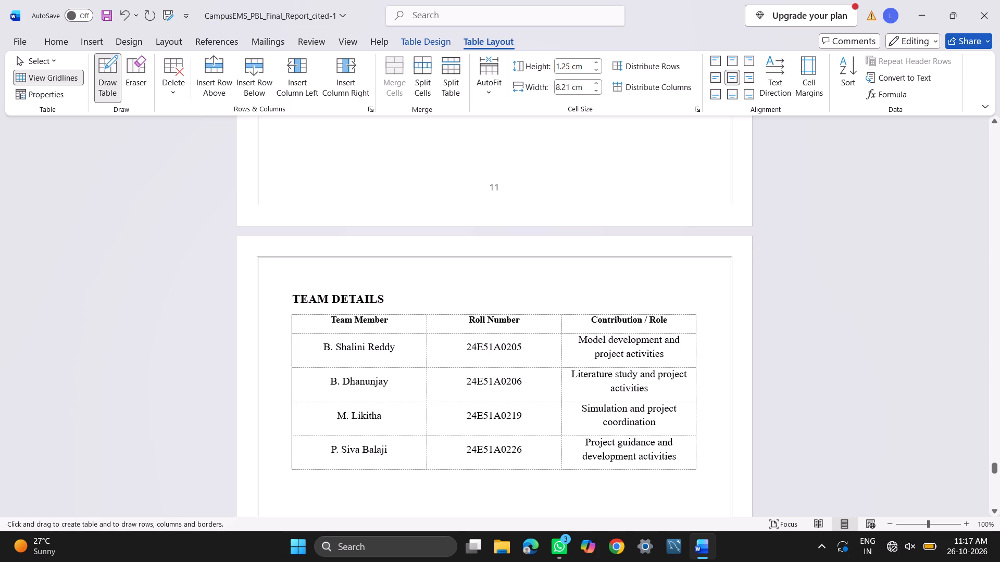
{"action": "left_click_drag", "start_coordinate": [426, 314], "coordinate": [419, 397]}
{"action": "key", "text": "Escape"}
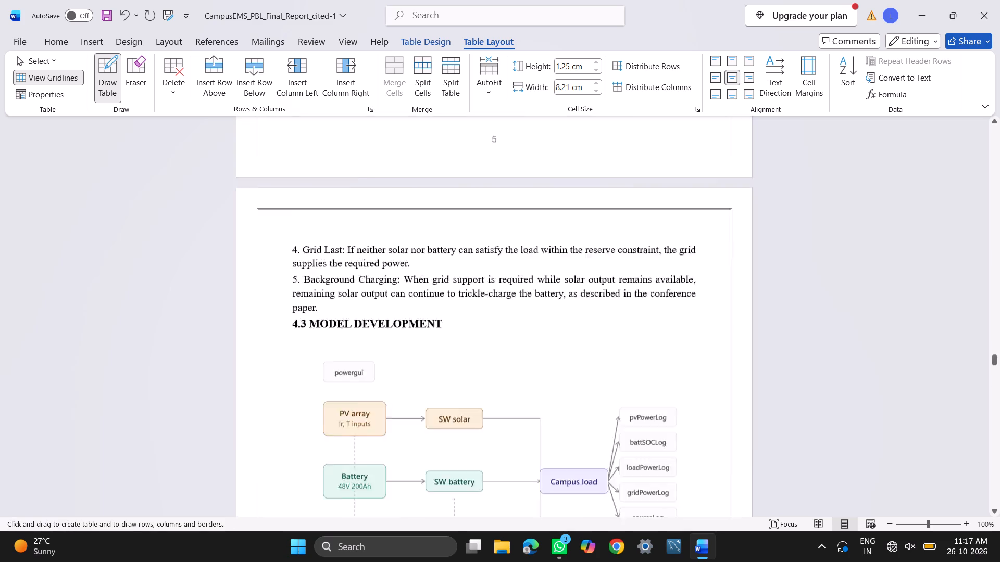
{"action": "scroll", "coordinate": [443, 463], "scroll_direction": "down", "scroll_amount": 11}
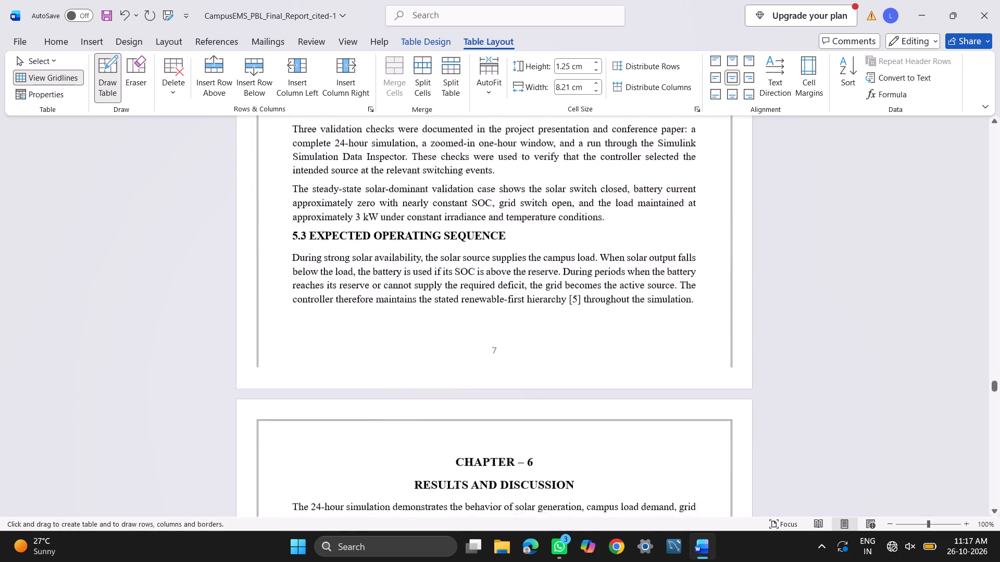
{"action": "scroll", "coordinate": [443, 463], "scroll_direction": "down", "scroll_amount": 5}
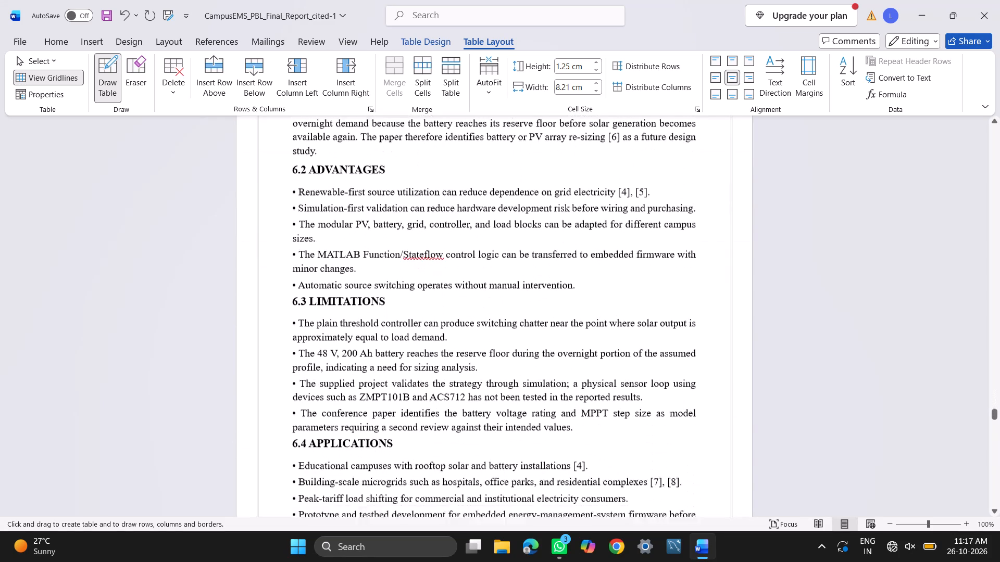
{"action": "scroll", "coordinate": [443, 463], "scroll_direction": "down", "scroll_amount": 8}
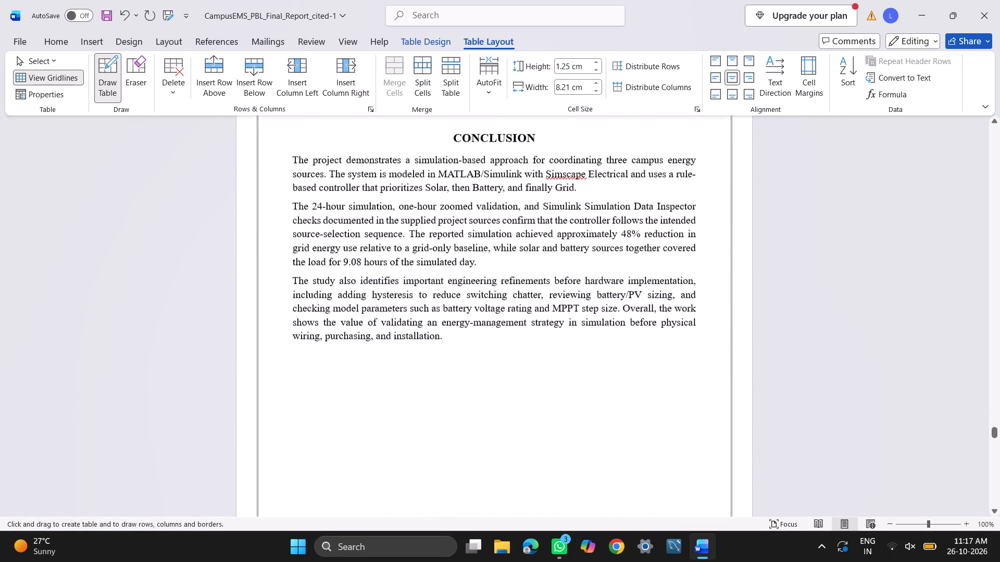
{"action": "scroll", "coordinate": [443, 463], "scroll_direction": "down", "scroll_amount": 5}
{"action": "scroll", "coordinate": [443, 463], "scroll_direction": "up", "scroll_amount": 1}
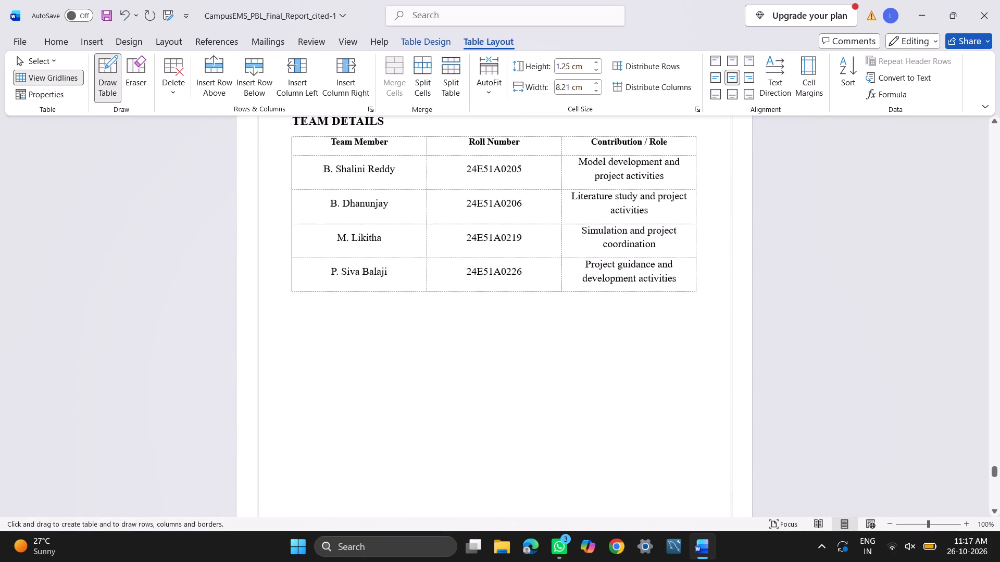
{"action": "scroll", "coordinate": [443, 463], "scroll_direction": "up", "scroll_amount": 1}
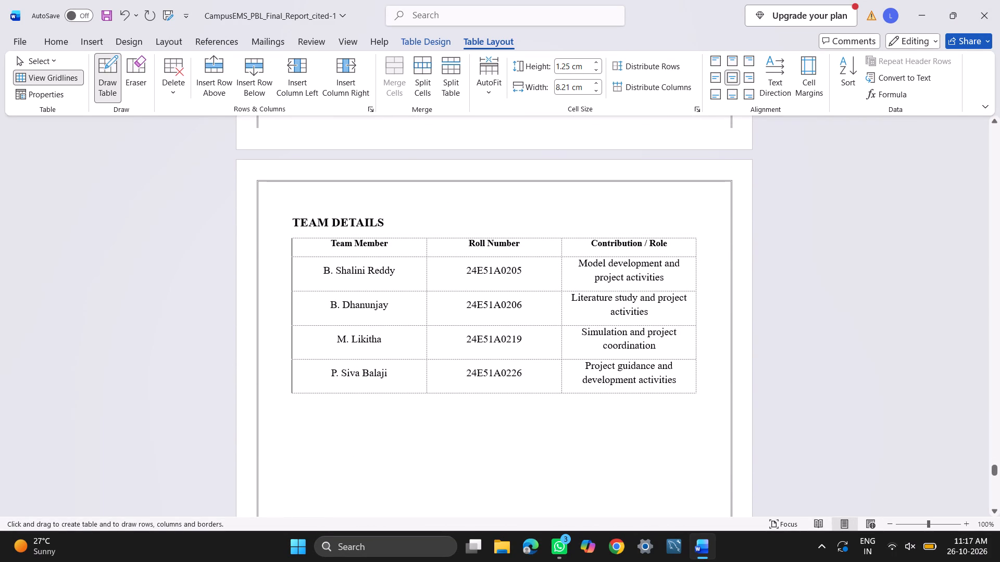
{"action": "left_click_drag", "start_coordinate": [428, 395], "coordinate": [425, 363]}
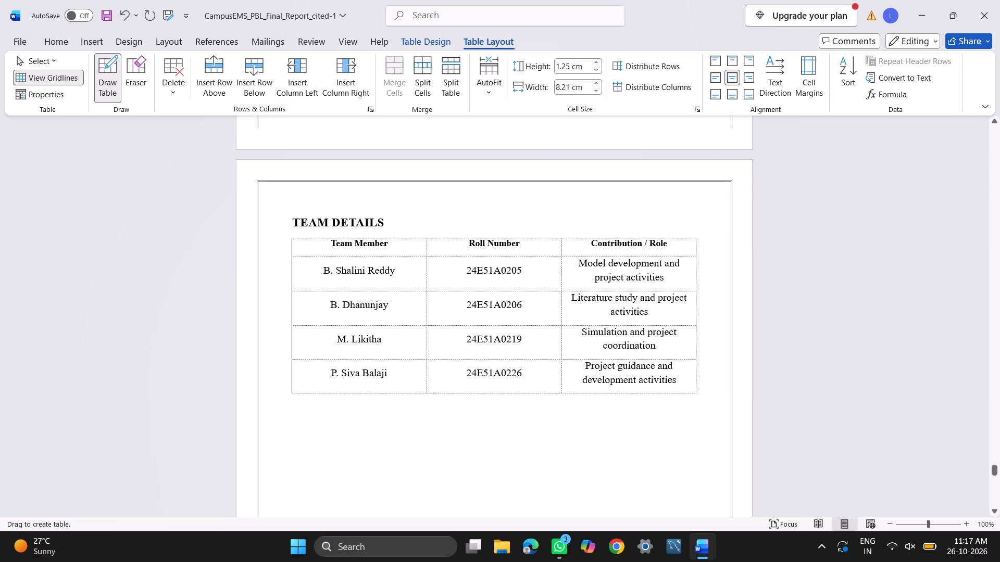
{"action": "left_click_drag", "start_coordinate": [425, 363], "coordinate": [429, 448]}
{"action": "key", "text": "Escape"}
Draw solid vertical borders separating the Team Member, Roll Number and Contribution / Role columns of the Team Details table.
{"action": "scroll", "coordinate": [429, 448], "scroll_direction": "down", "scroll_amount": 5}
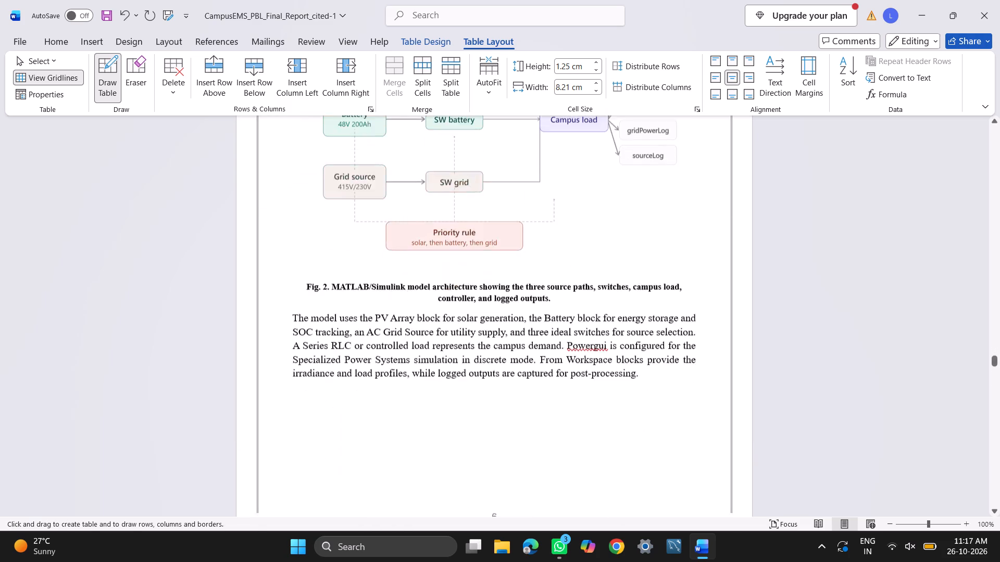
{"action": "scroll", "coordinate": [429, 448], "scroll_direction": "down", "scroll_amount": 15}
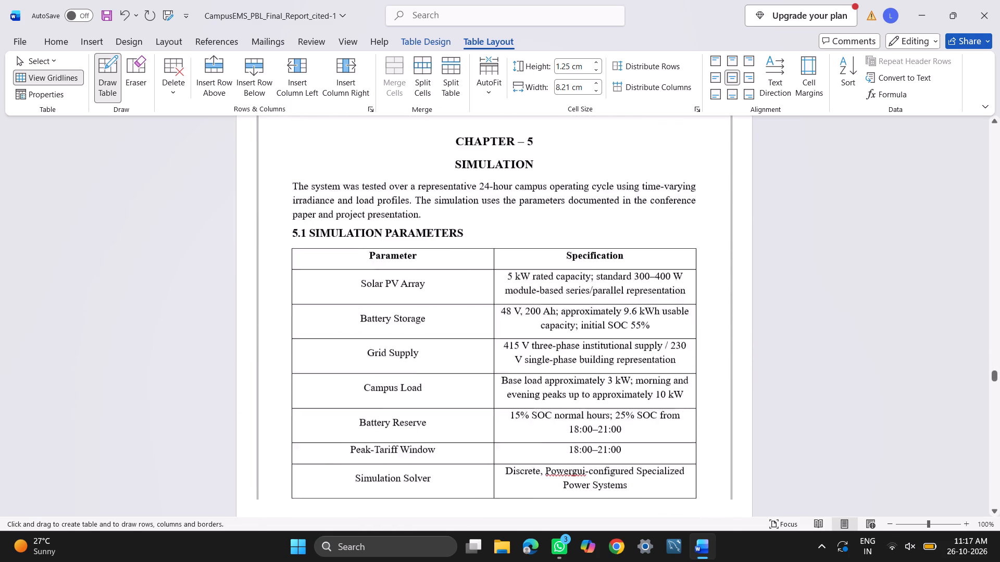
{"action": "scroll", "coordinate": [429, 448], "scroll_direction": "down", "scroll_amount": 9}
{"action": "scroll", "coordinate": [429, 448], "scroll_direction": "up", "scroll_amount": 1}
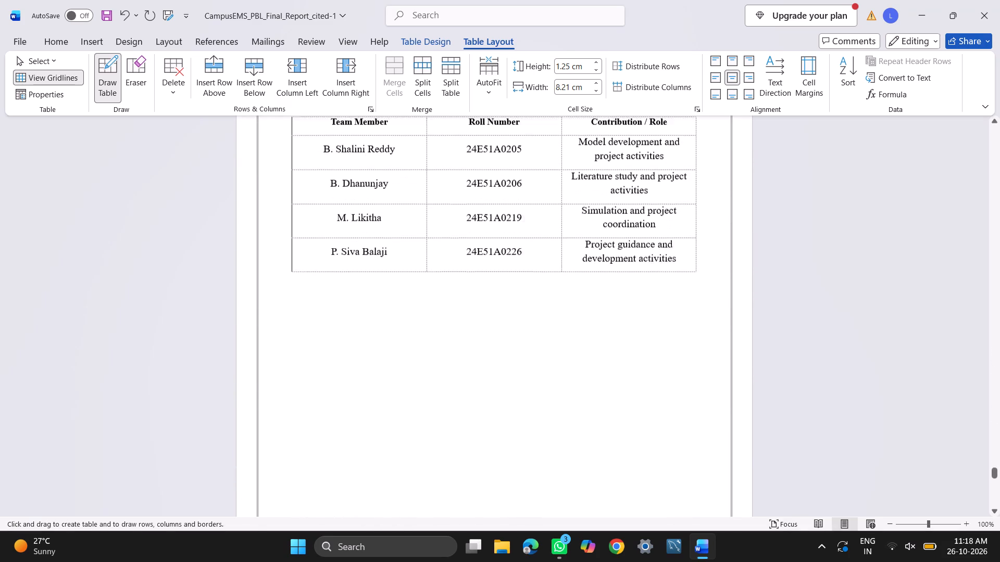
{"action": "scroll", "coordinate": [429, 448], "scroll_direction": "up", "scroll_amount": 2}
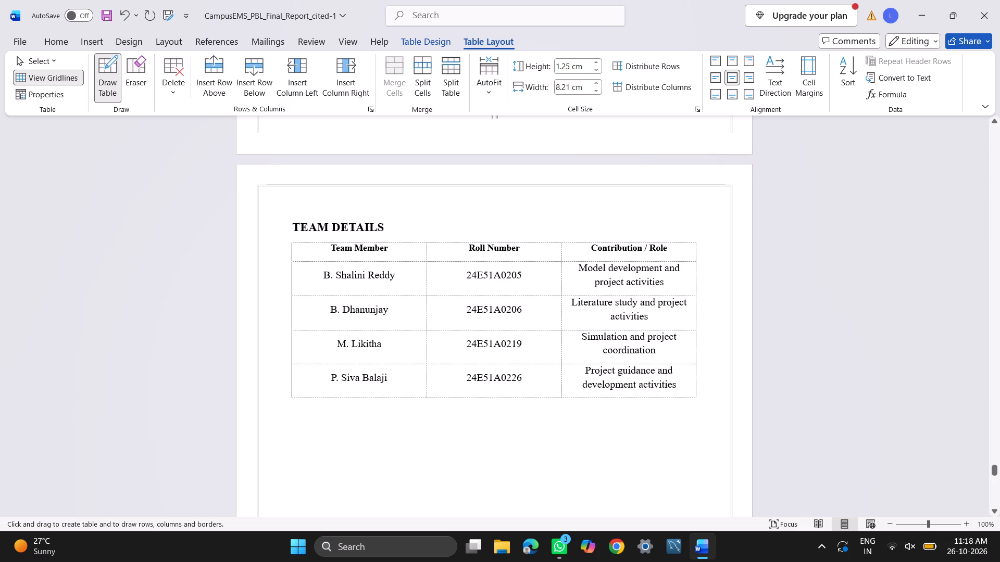
{"action": "left_click_drag", "start_coordinate": [428, 242], "coordinate": [425, 413]}
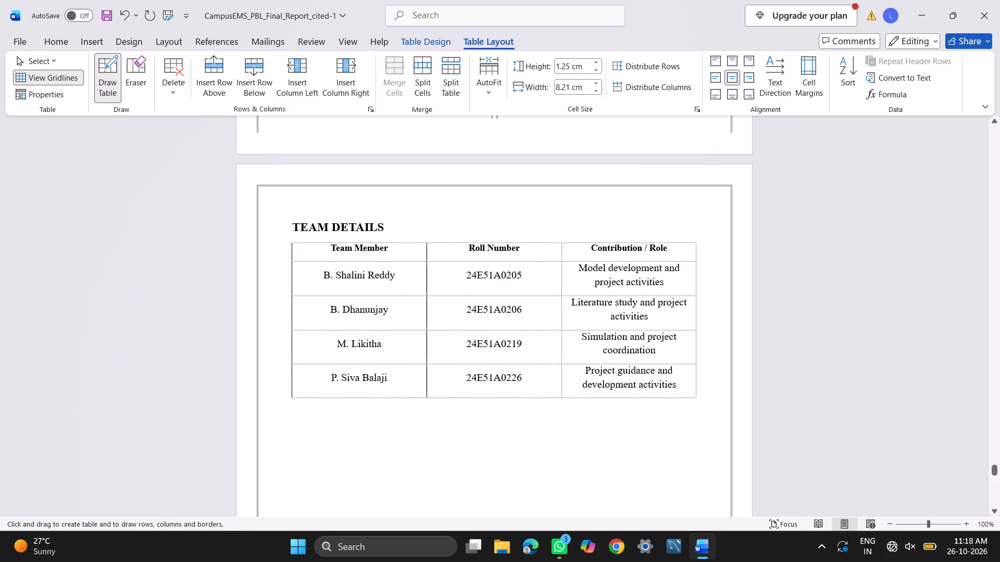
{"action": "left_click_drag", "start_coordinate": [561, 244], "coordinate": [567, 376]}
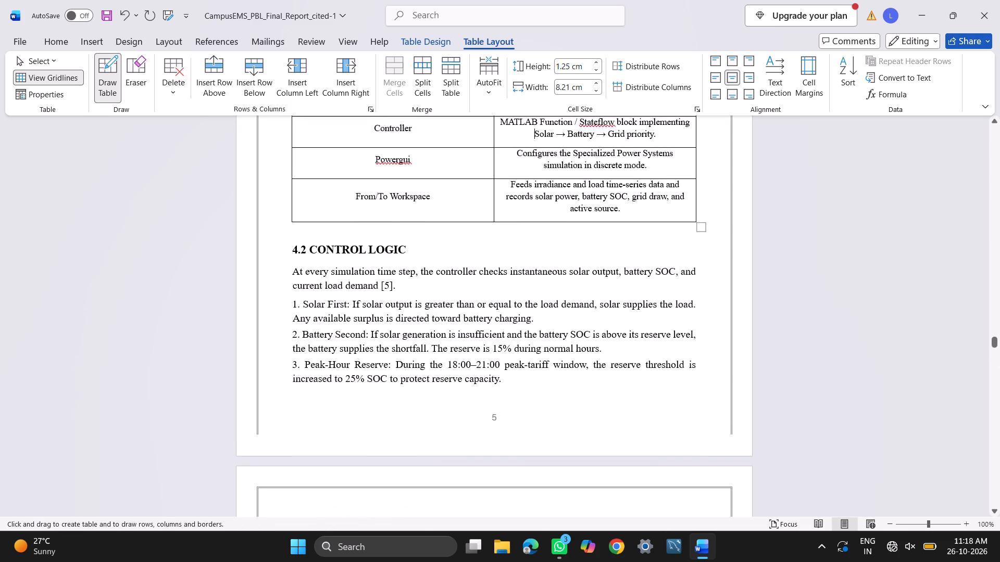
Draw a solid vertical border along the outer edge of the Contribution / Role column in the Team Details table.
{"action": "scroll", "coordinate": [663, 357], "scroll_direction": "down", "scroll_amount": 11}
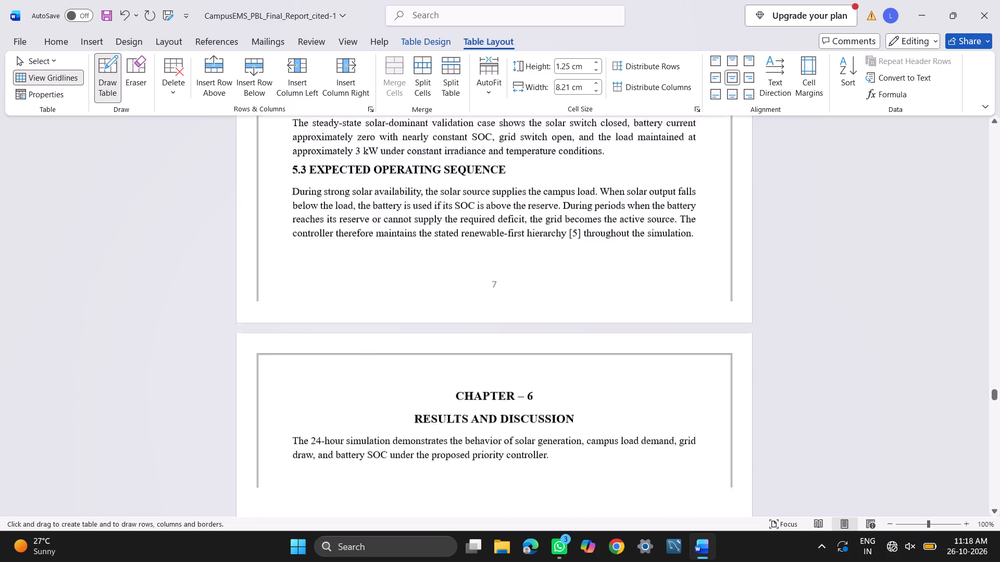
{"action": "scroll", "coordinate": [663, 357], "scroll_direction": "down", "scroll_amount": 5}
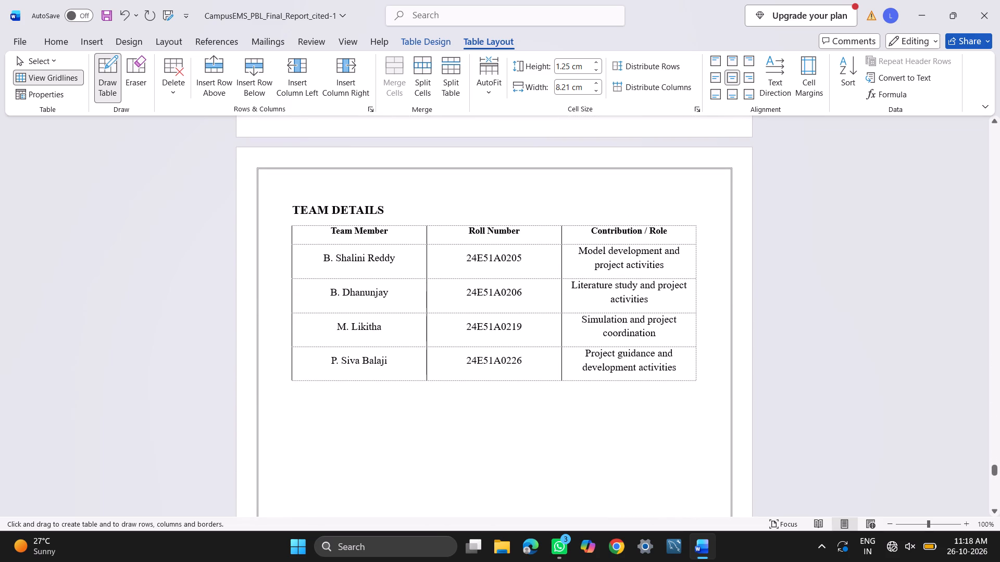
{"action": "left_click_drag", "start_coordinate": [696, 227], "coordinate": [695, 348]}
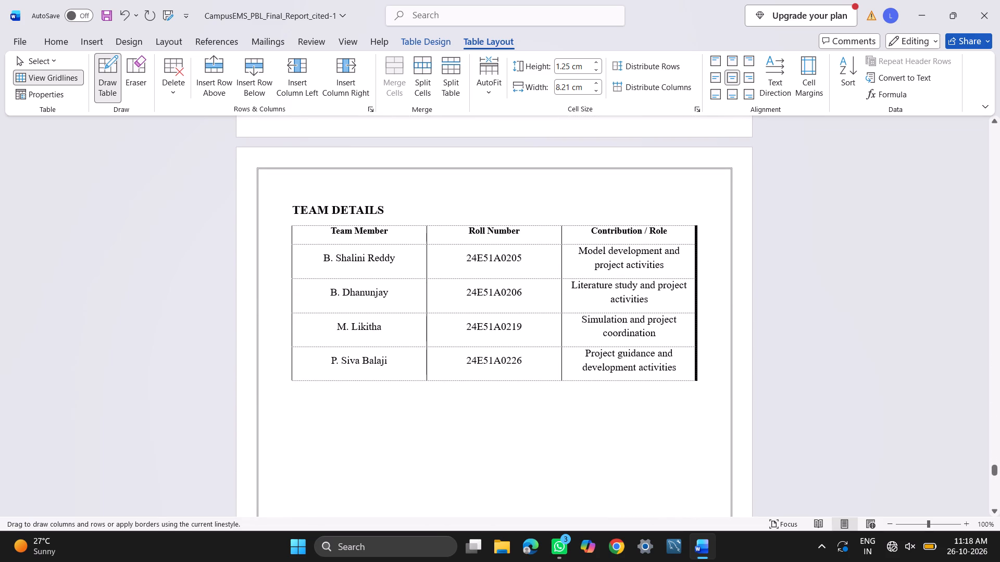
{"action": "left_click_drag", "start_coordinate": [695, 348], "coordinate": [694, 371]}
{"action": "left_click", "coordinate": [694, 371]}
Draw a solid horizontal border along the top edge of the header row in the Team Details table.
{"action": "scroll", "coordinate": [694, 371], "scroll_direction": "down", "scroll_amount": 3}
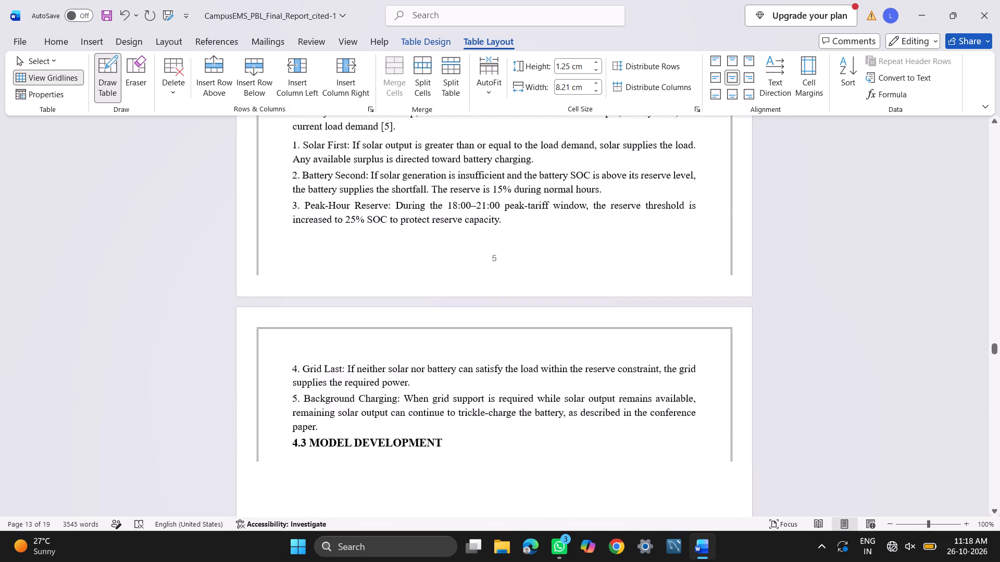
{"action": "scroll", "coordinate": [694, 371], "scroll_direction": "down", "scroll_amount": 3}
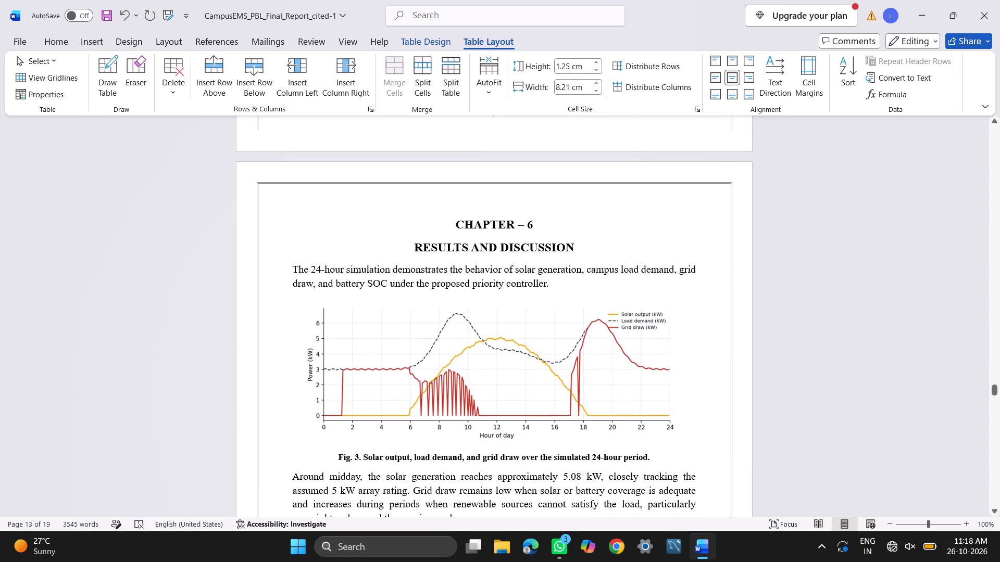
{"action": "scroll", "coordinate": [694, 371], "scroll_direction": "up", "scroll_amount": 5}
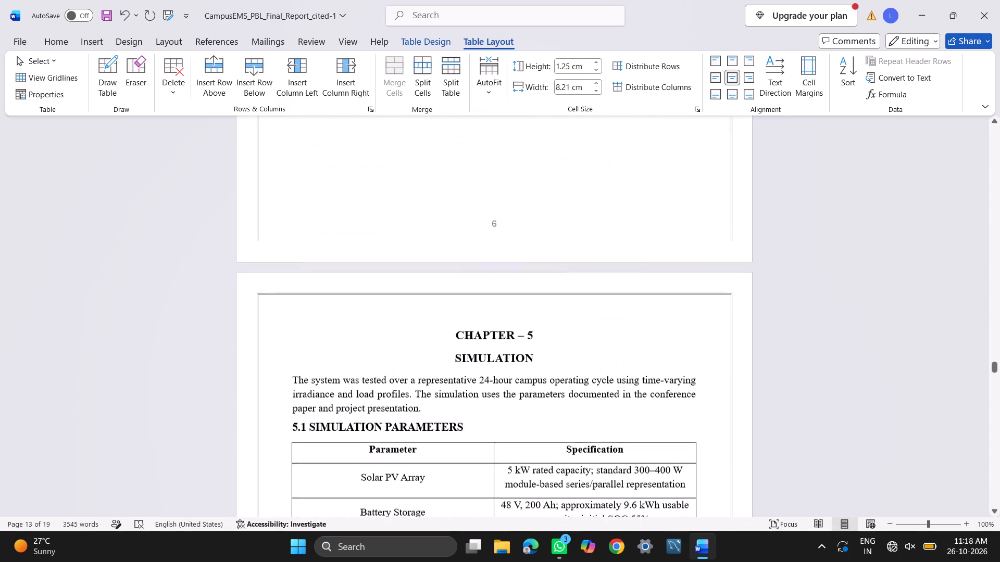
{"action": "scroll", "coordinate": [694, 371], "scroll_direction": "up", "scroll_amount": 2}
{"action": "key", "text": "Escape"}
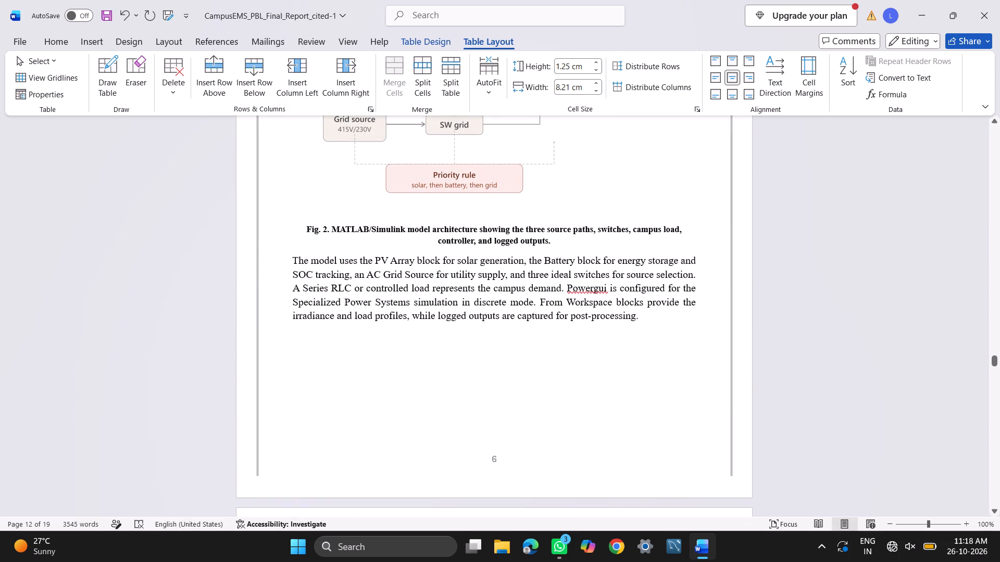
{"action": "scroll", "coordinate": [694, 371], "scroll_direction": "up", "scroll_amount": 1}
{"action": "scroll", "coordinate": [694, 371], "scroll_direction": "down", "scroll_amount": 9}
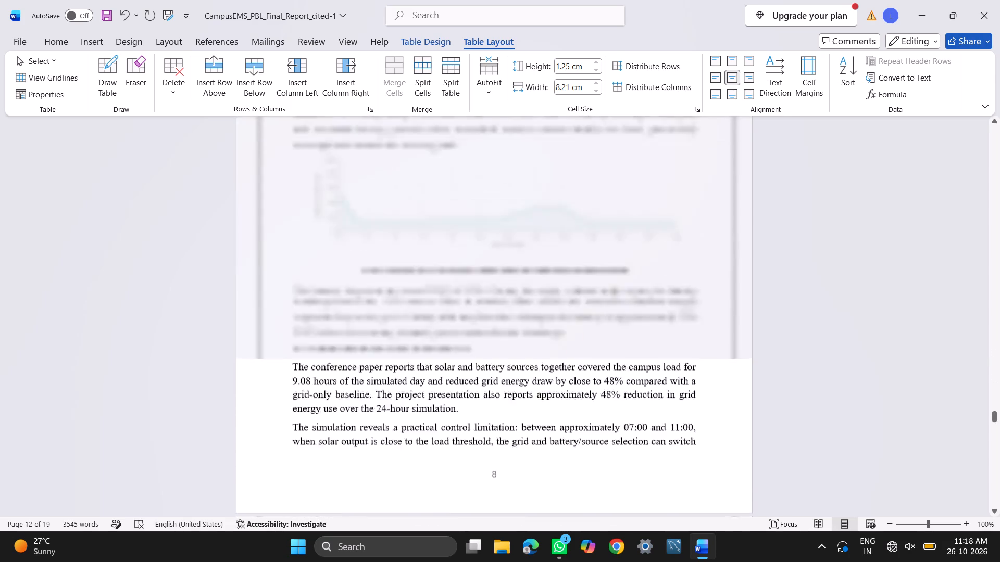
{"action": "scroll", "coordinate": [694, 371], "scroll_direction": "down", "scroll_amount": 7}
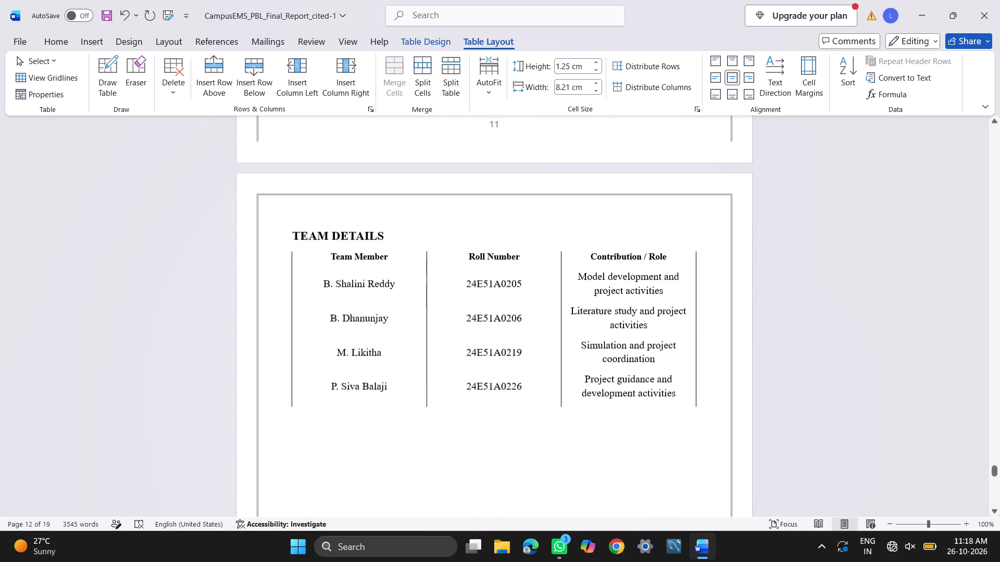
{"action": "scroll", "coordinate": [694, 371], "scroll_direction": "down", "scroll_amount": 1}
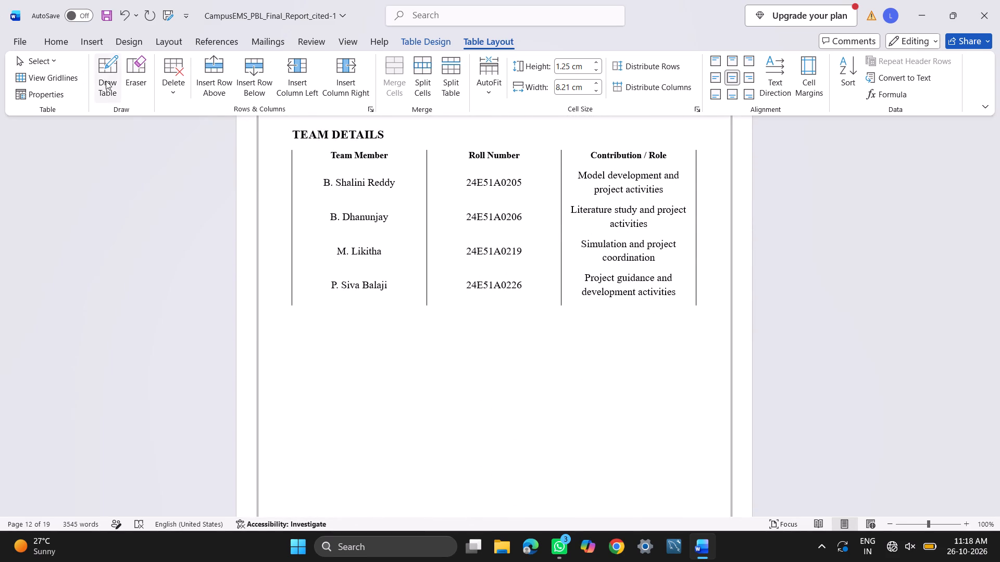
{"action": "left_click", "coordinate": [113, 82]}
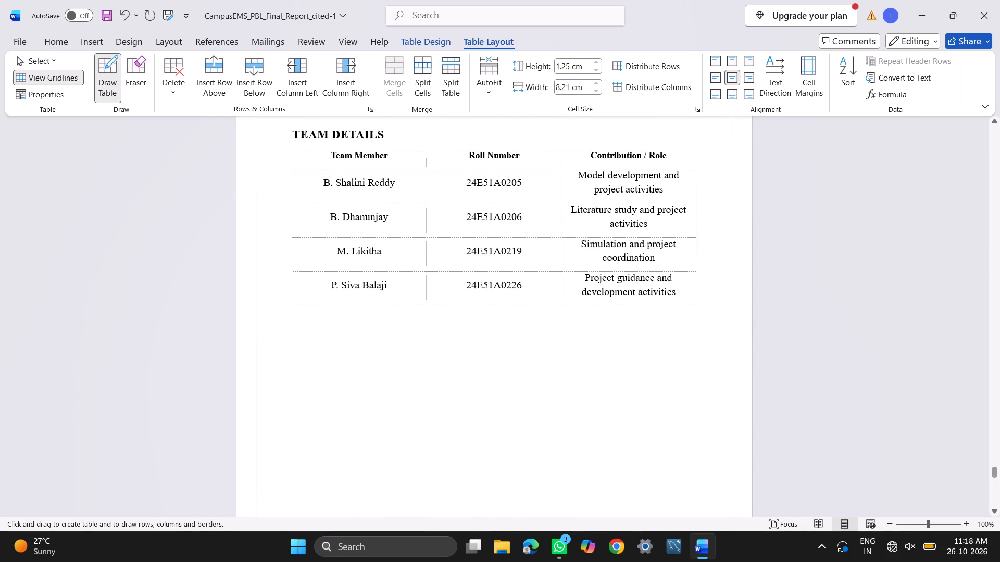
{"action": "left_click_drag", "start_coordinate": [693, 150], "coordinate": [484, 149]}
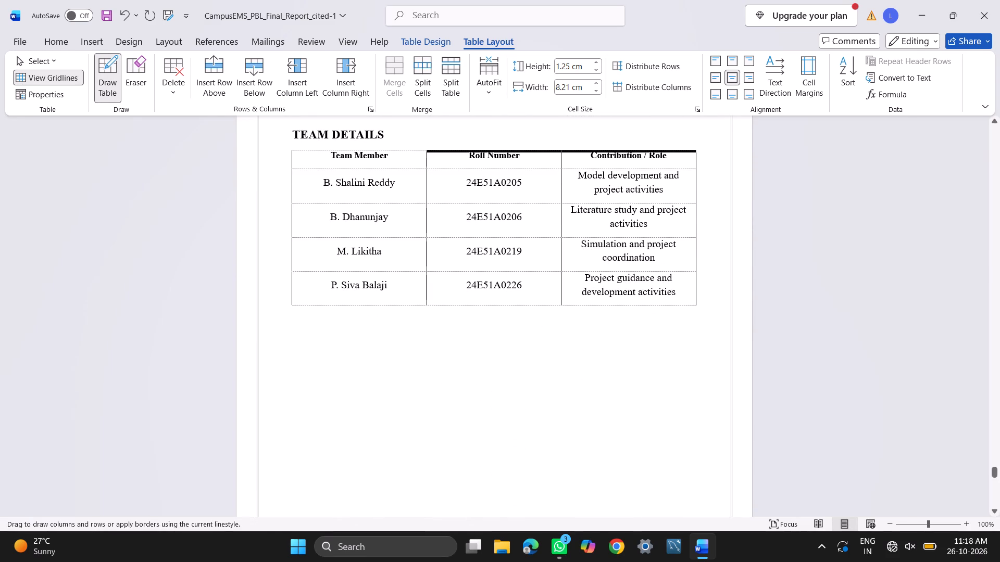
{"action": "left_click_drag", "start_coordinate": [484, 149], "coordinate": [348, 151]}
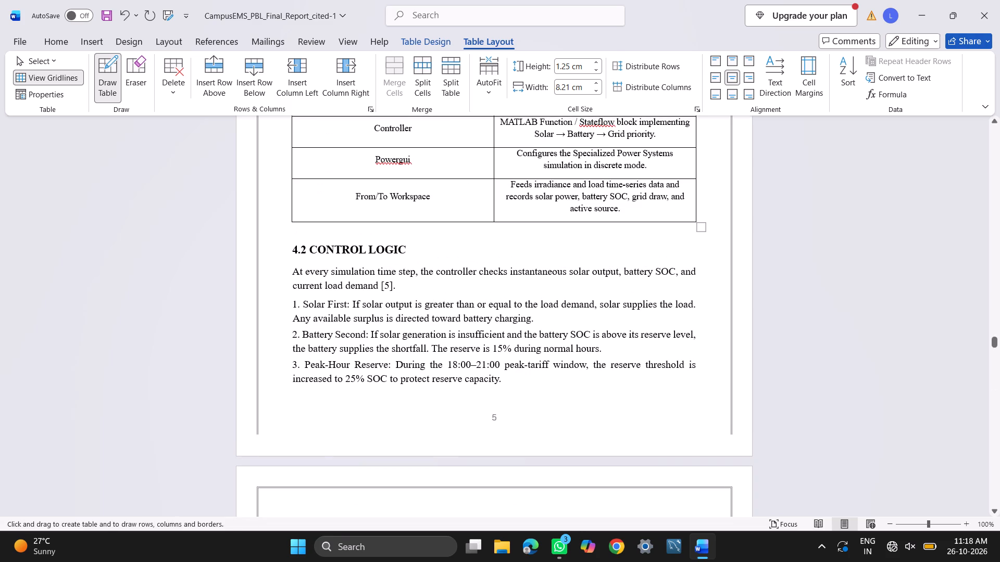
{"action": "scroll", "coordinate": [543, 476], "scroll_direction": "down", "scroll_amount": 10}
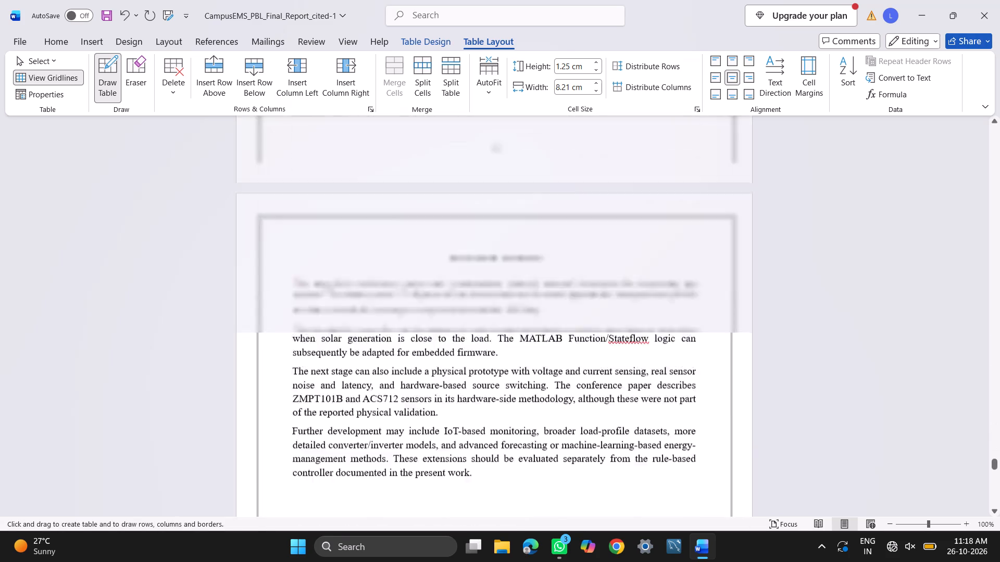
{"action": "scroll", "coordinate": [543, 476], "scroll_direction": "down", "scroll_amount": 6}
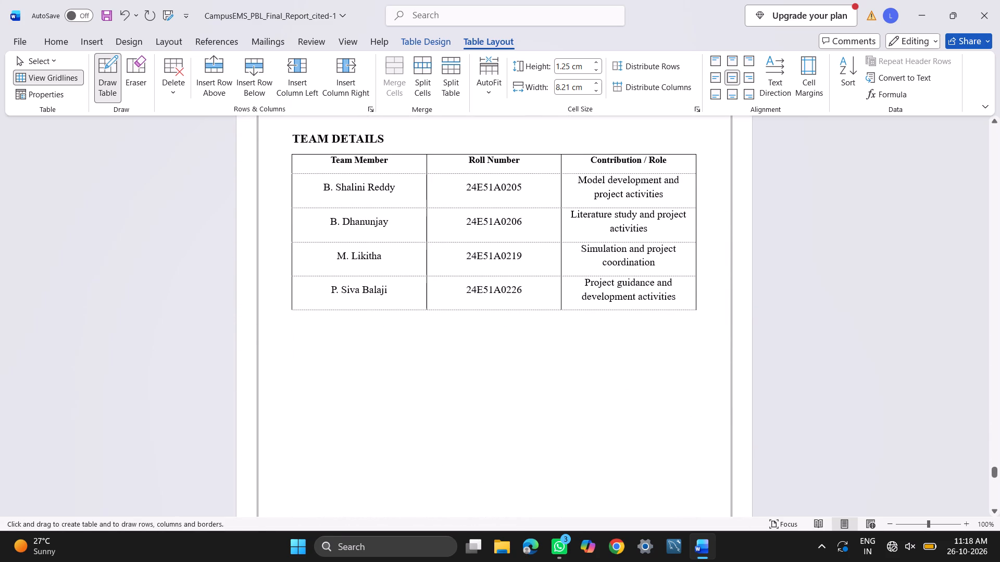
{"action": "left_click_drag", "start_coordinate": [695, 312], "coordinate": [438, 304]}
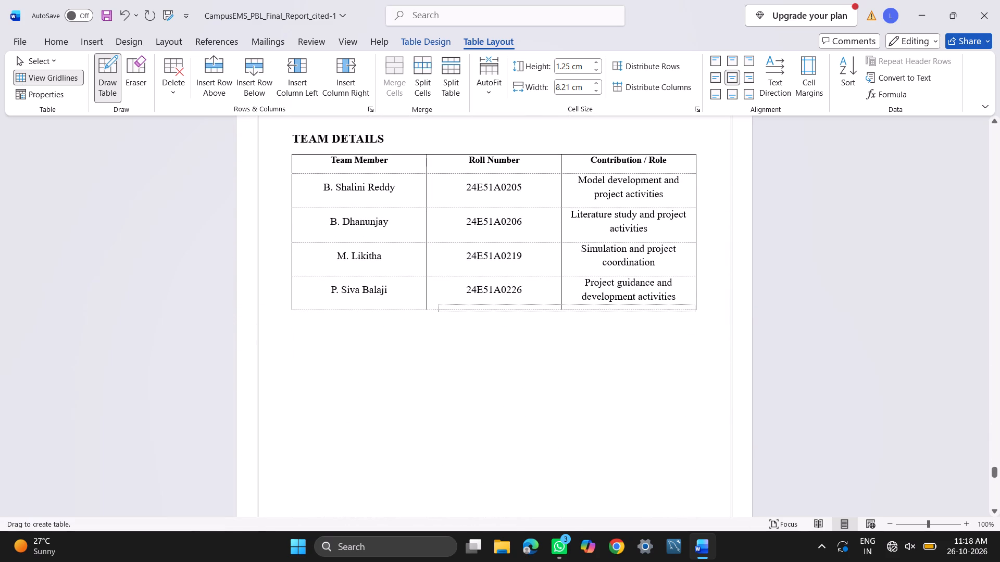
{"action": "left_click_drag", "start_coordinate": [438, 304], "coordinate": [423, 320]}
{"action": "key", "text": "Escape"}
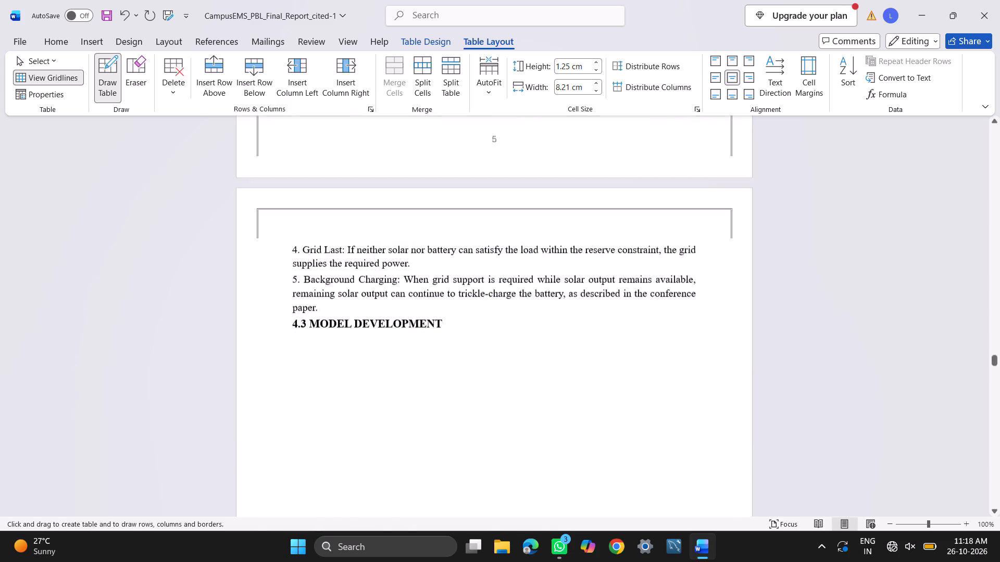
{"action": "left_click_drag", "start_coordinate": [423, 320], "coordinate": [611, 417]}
Draw a solid horizontal border along the bottom edge of the Team Details table, across all three columns.
{"action": "scroll", "coordinate": [611, 417], "scroll_direction": "down", "scroll_amount": 14}
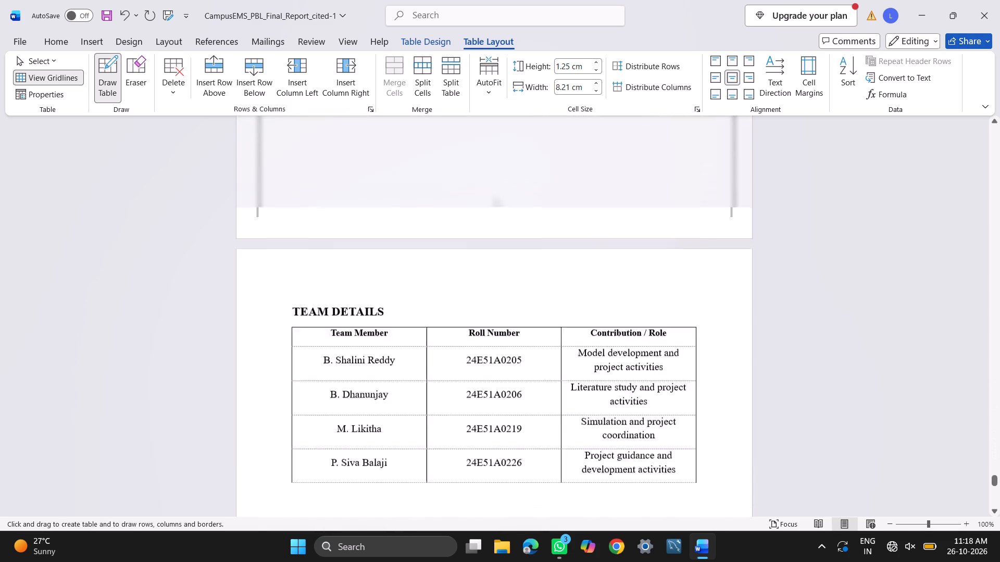
{"action": "scroll", "coordinate": [611, 417], "scroll_direction": "down", "scroll_amount": 9}
{"action": "scroll", "coordinate": [611, 417], "scroll_direction": "up", "scroll_amount": 2}
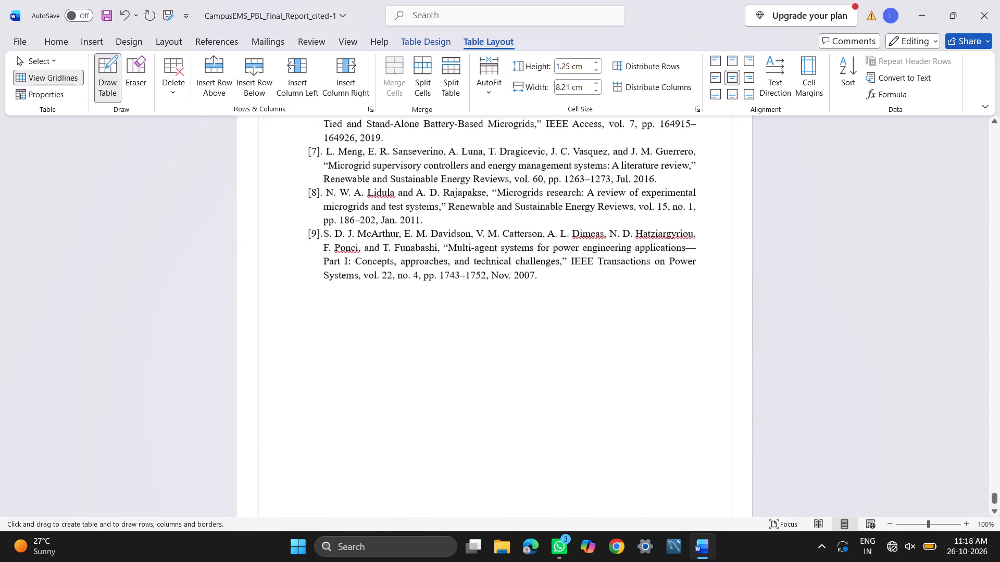
{"action": "scroll", "coordinate": [611, 417], "scroll_direction": "up", "scroll_amount": 6}
{"action": "scroll", "coordinate": [611, 417], "scroll_direction": "down", "scroll_amount": 1}
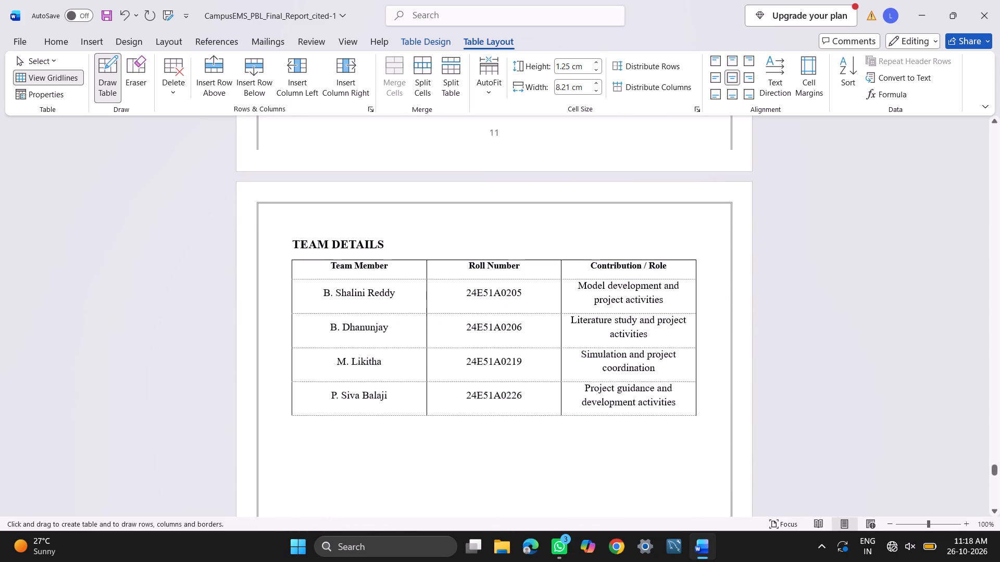
{"action": "scroll", "coordinate": [611, 417], "scroll_direction": "down", "scroll_amount": 1}
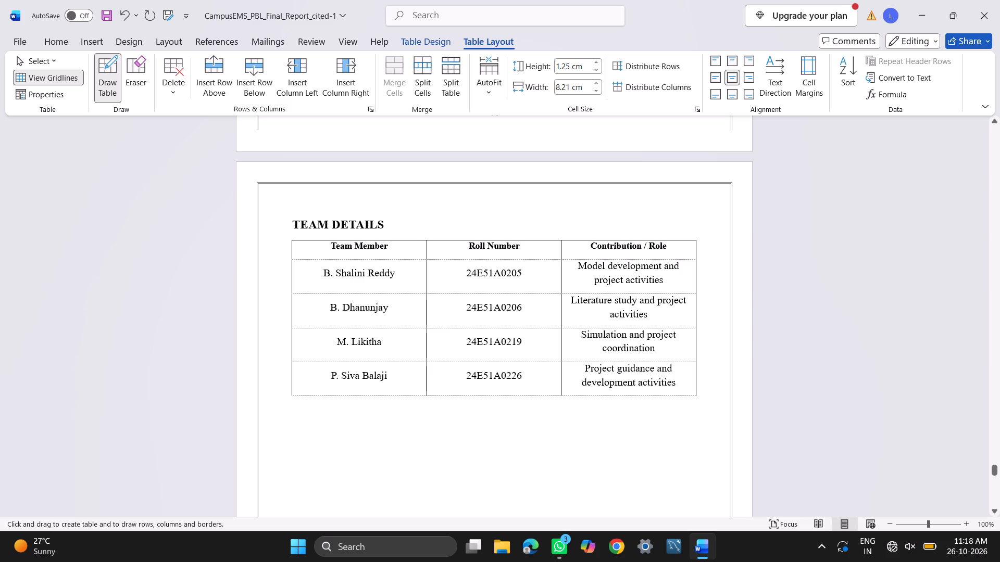
{"action": "left_click_drag", "start_coordinate": [695, 394], "coordinate": [633, 393]}
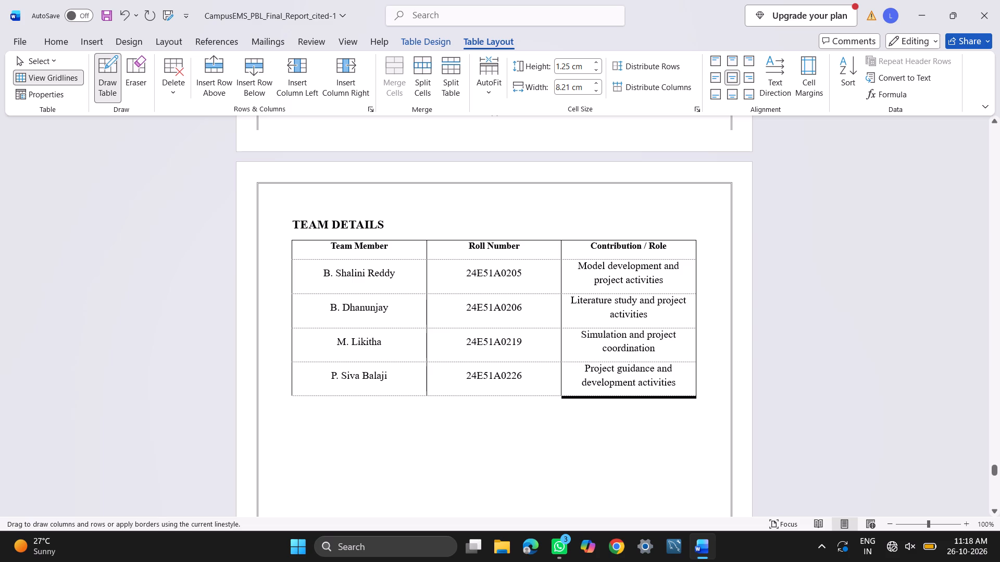
{"action": "left_click_drag", "start_coordinate": [633, 393], "coordinate": [293, 393]}
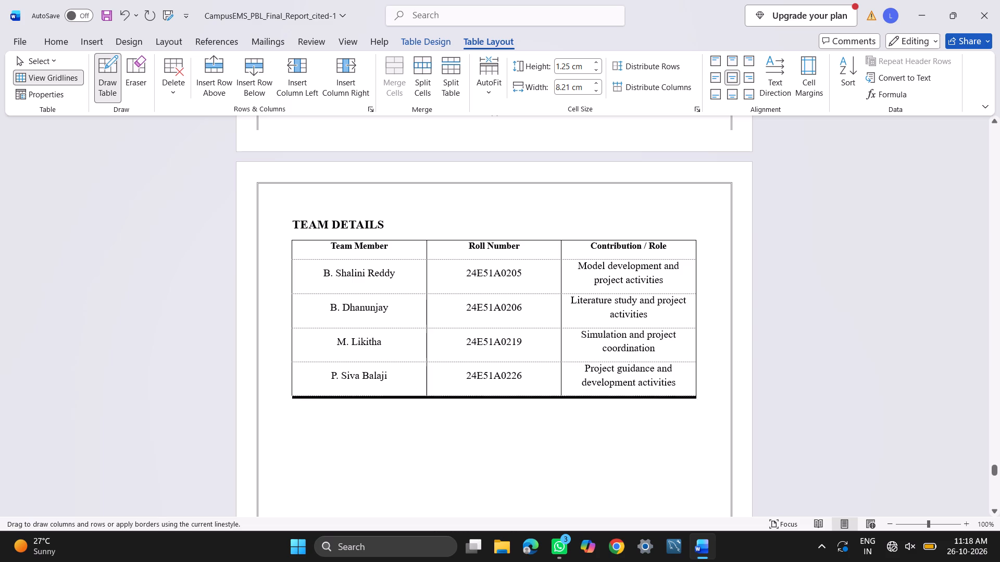
{"action": "left_click_drag", "start_coordinate": [293, 393], "coordinate": [297, 394]}
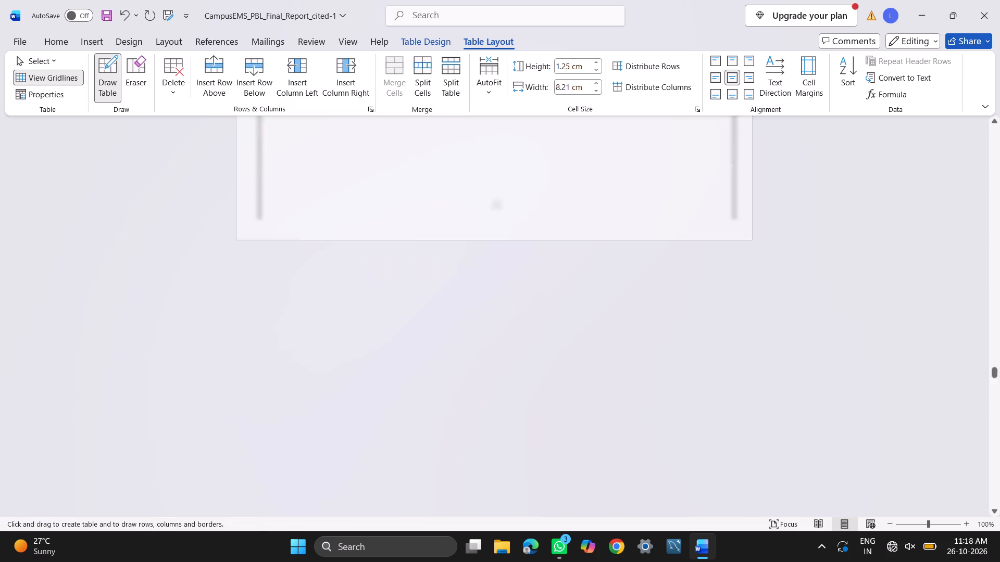
Draw a solid horizontal border between the third and fourth member rows of the Team Details table.
{"action": "scroll", "coordinate": [445, 407], "scroll_direction": "down", "scroll_amount": 9}
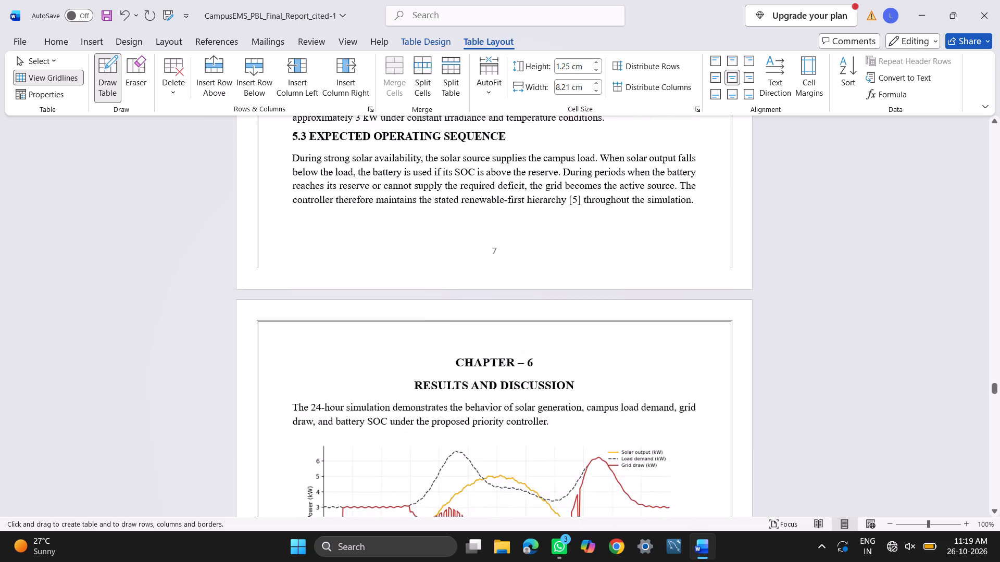
{"action": "scroll", "coordinate": [445, 407], "scroll_direction": "down", "scroll_amount": 5}
{"action": "scroll", "coordinate": [445, 407], "scroll_direction": "down", "scroll_amount": 3, "text": "ctrl"}
{"action": "scroll", "coordinate": [445, 407], "scroll_direction": "down", "scroll_amount": 1}
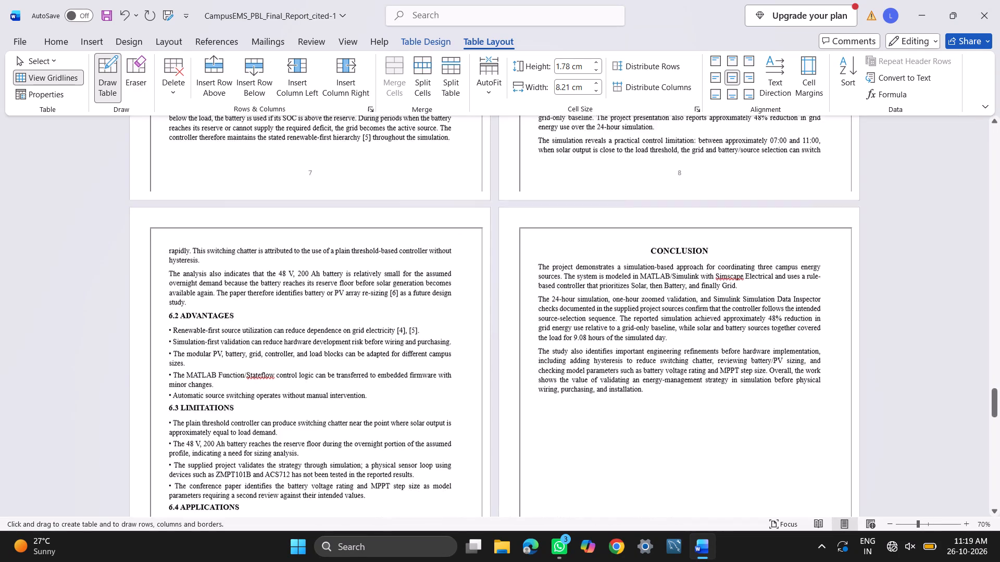
{"action": "scroll", "coordinate": [445, 407], "scroll_direction": "down", "scroll_amount": 4}
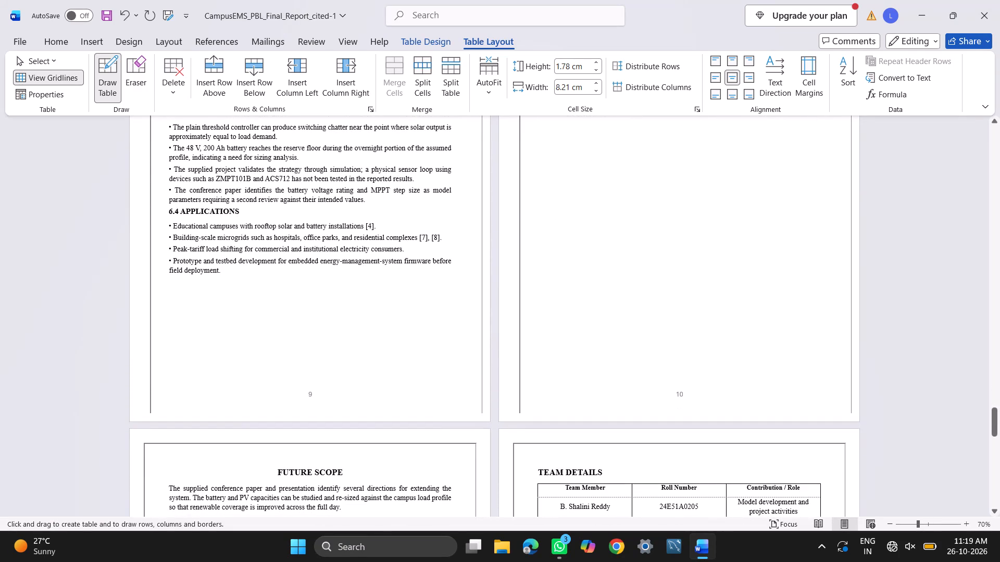
{"action": "scroll", "coordinate": [716, 404], "scroll_direction": "down", "scroll_amount": 2}
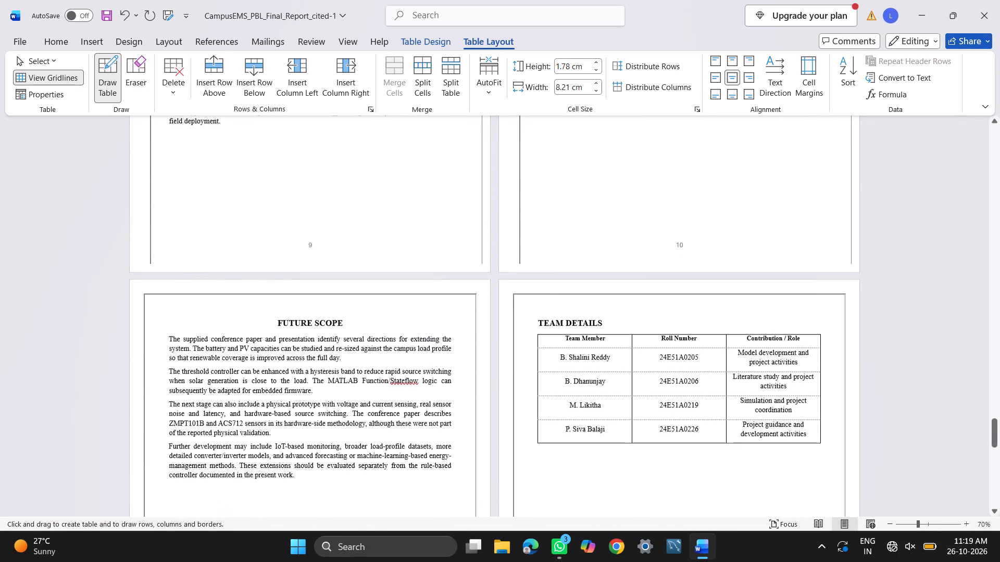
{"action": "left_click_drag", "start_coordinate": [819, 418], "coordinate": [770, 417]}
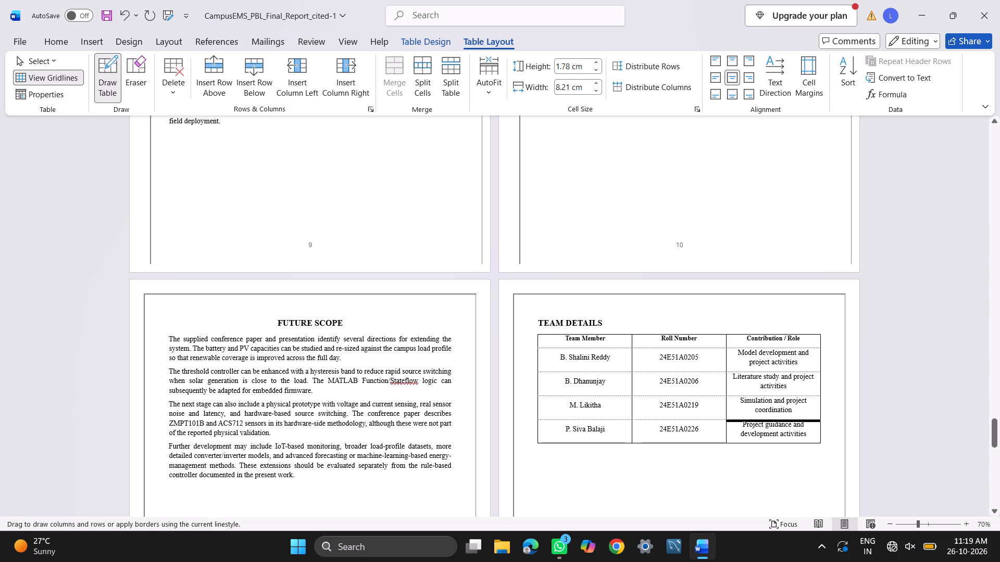
{"action": "left_click_drag", "start_coordinate": [770, 417], "coordinate": [578, 411]}
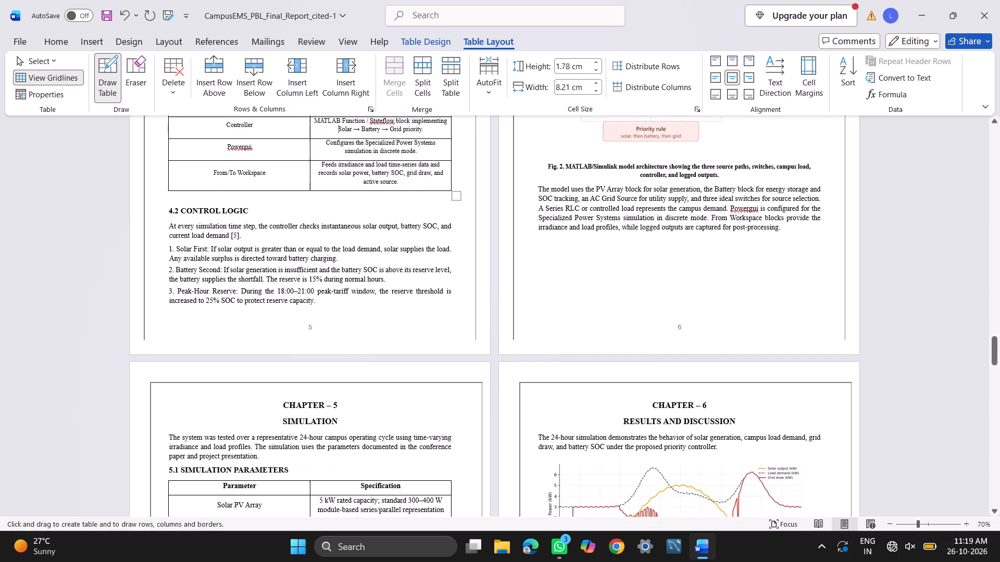
Draw a solid horizontal border between the second and third member rows of the Team Details table.
{"action": "scroll", "coordinate": [727, 494], "scroll_direction": "down", "scroll_amount": 8}
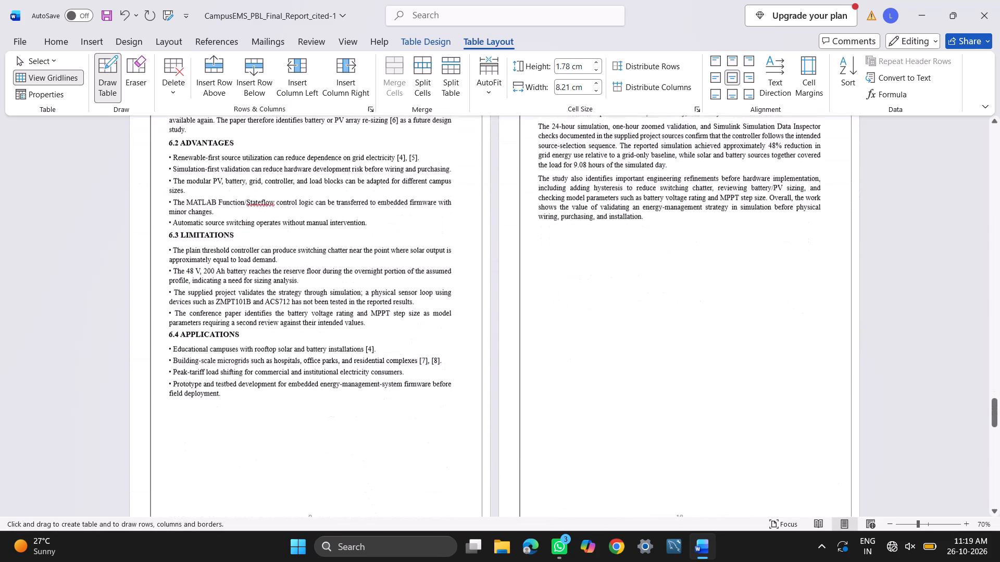
{"action": "scroll", "coordinate": [727, 494], "scroll_direction": "down", "scroll_amount": 4}
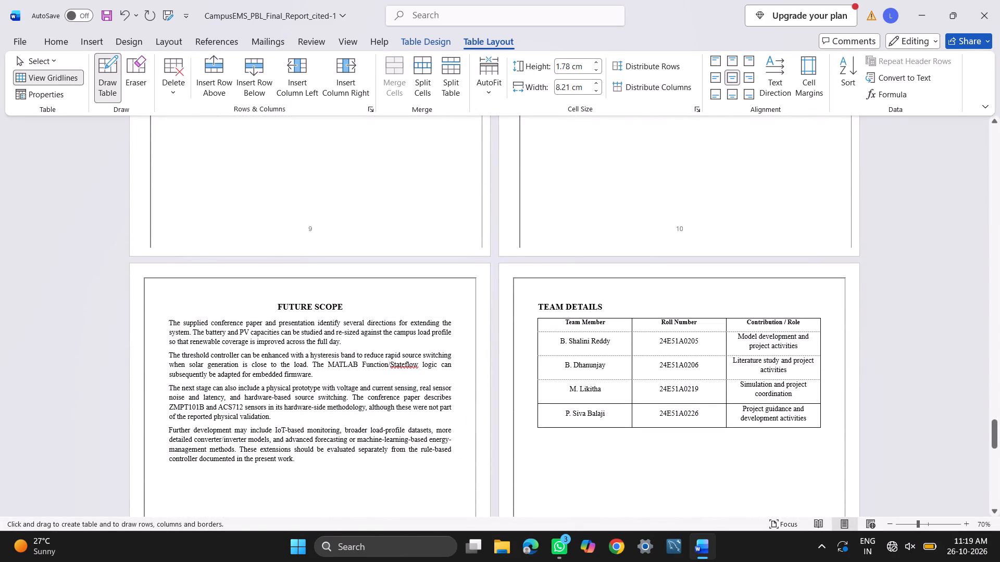
{"action": "left_click_drag", "start_coordinate": [820, 381], "coordinate": [610, 384]}
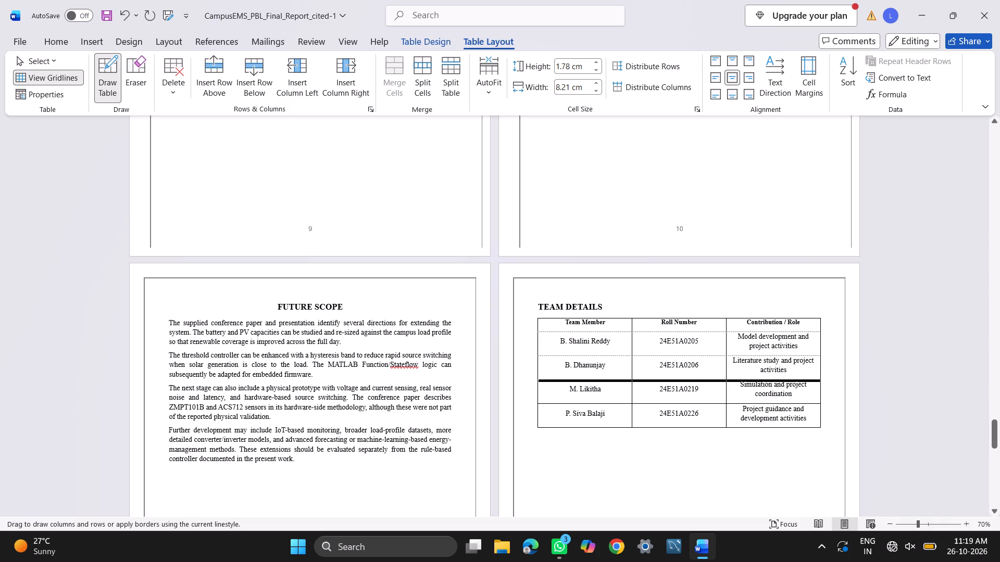
{"action": "left_click_drag", "start_coordinate": [610, 384], "coordinate": [588, 385]}
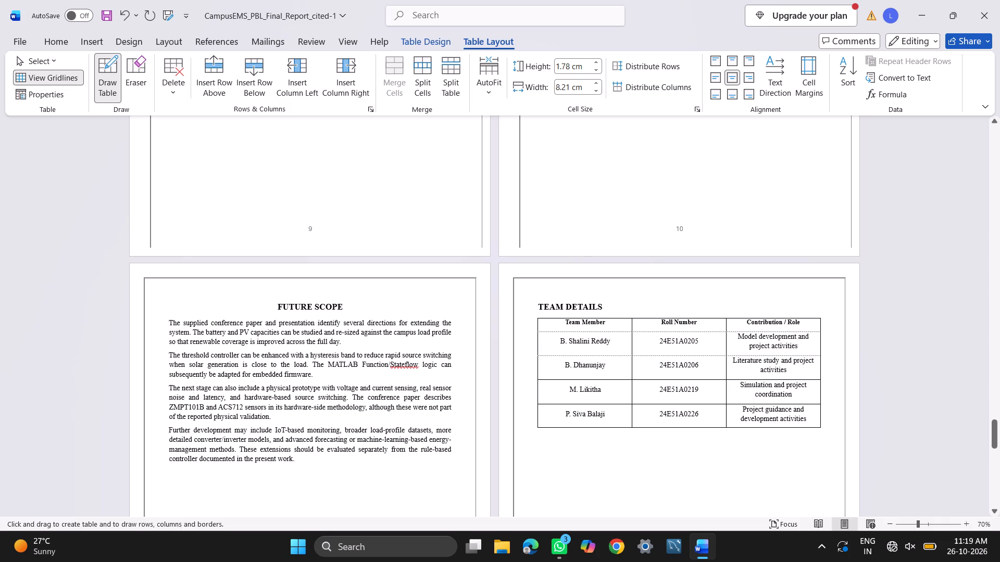
Draw solid horizontal borders below the first member row and below the header row of the Team Details table, finishing its grid.
{"action": "left_click_drag", "start_coordinate": [819, 355], "coordinate": [615, 356]}
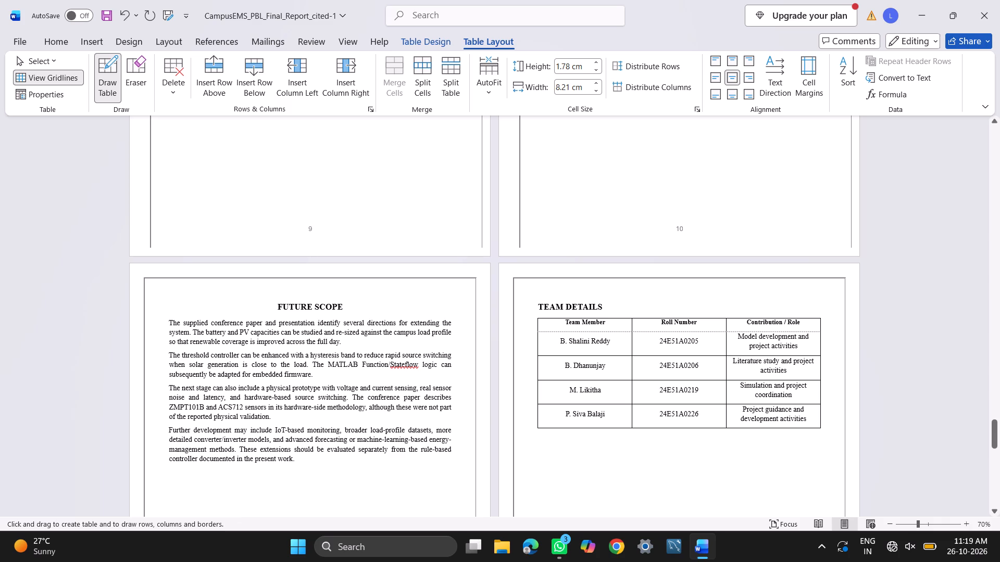
{"action": "left_click_drag", "start_coordinate": [820, 334], "coordinate": [599, 339]}
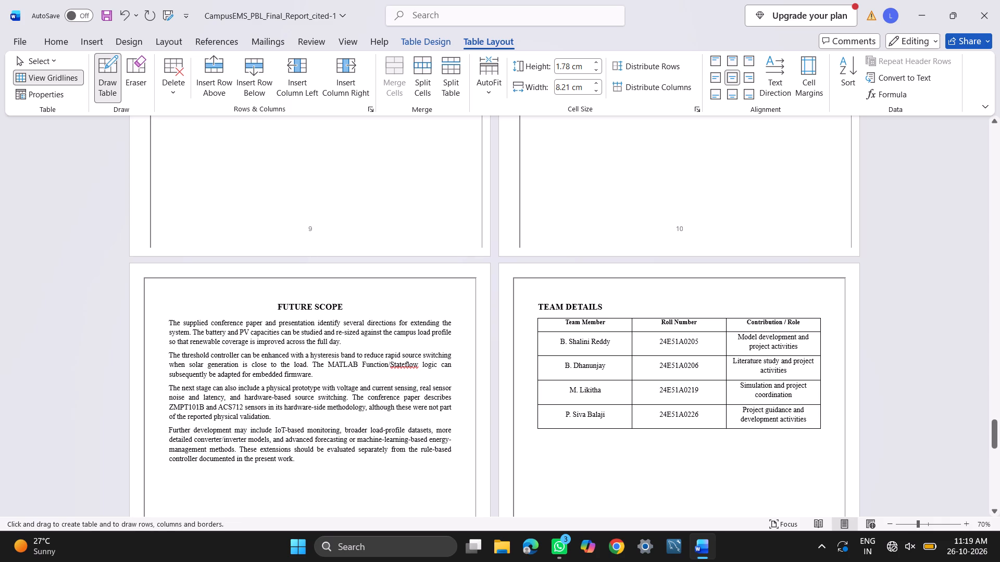
{"action": "scroll", "coordinate": [599, 339], "scroll_direction": "down", "scroll_amount": 9}
{"action": "scroll", "coordinate": [599, 339], "scroll_direction": "up", "scroll_amount": 1}
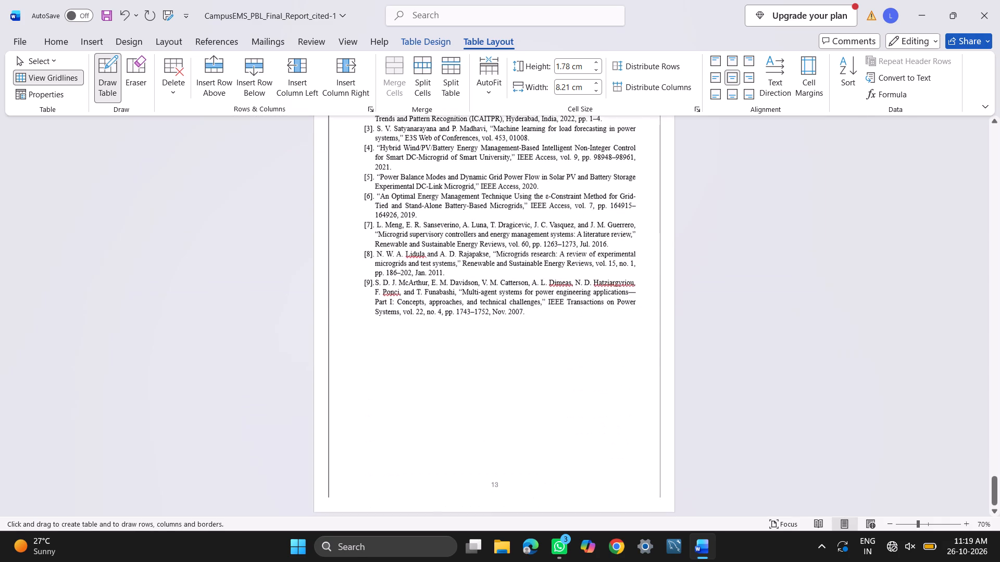
{"action": "scroll", "coordinate": [599, 339], "scroll_direction": "up", "scroll_amount": 2}
{"action": "key", "text": "Escape"}
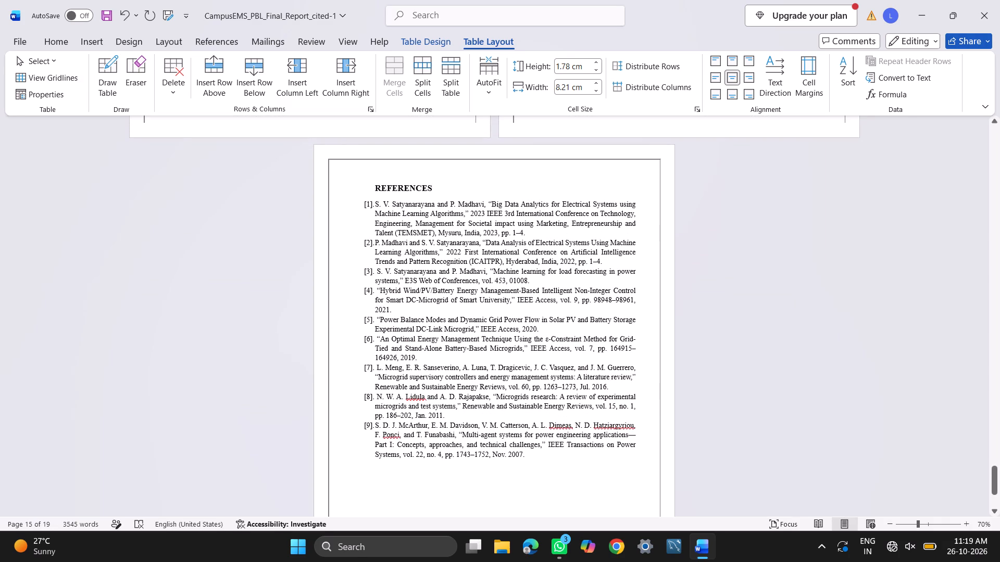
Centre the REFERENCES heading on the last page of the report.
{"action": "left_click_drag", "start_coordinate": [451, 191], "coordinate": [371, 180]}
{"action": "left_click", "coordinate": [343, 86]}
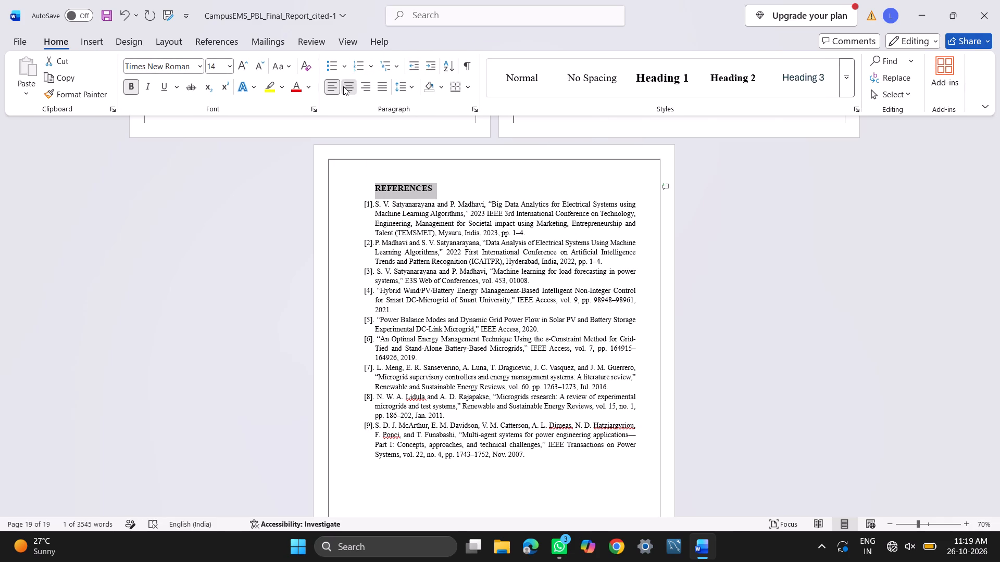
Review the report's headings, bordered tables and figures page by page, from Team Details back to the table of contents.
{"action": "scroll", "coordinate": [505, 252], "scroll_direction": "up", "scroll_amount": 4}
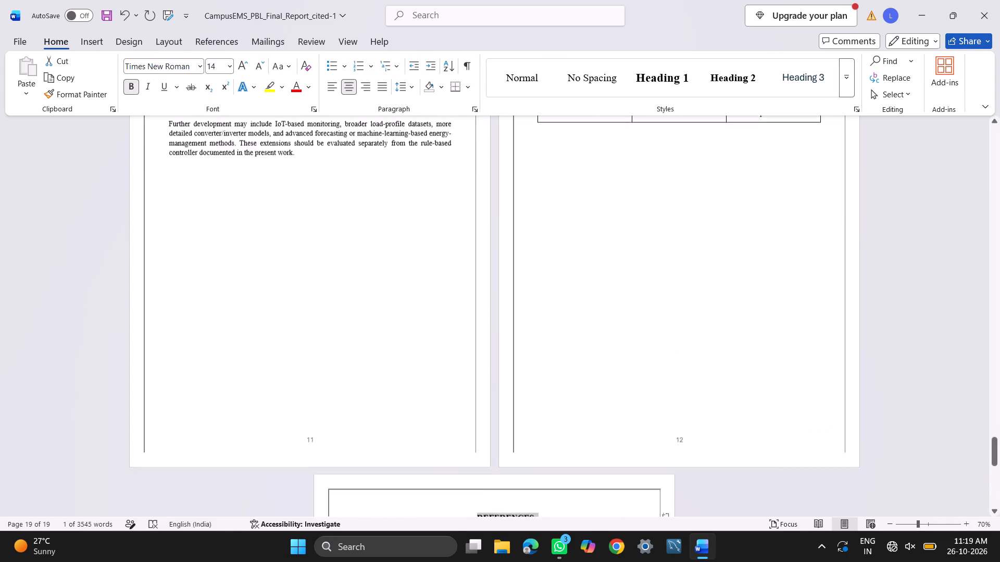
{"action": "scroll", "coordinate": [505, 252], "scroll_direction": "up", "scroll_amount": 3}
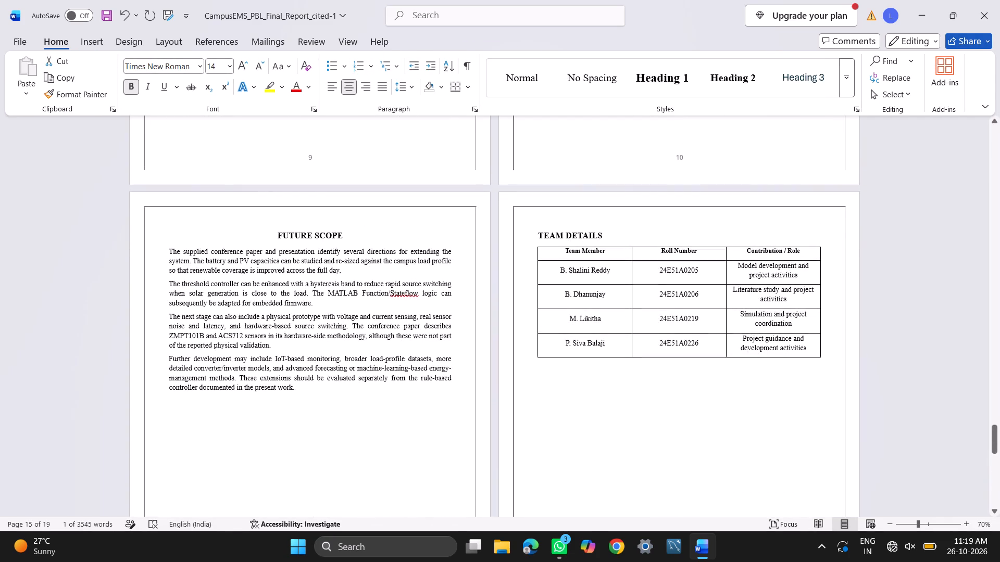
{"action": "scroll", "coordinate": [505, 252], "scroll_direction": "up", "scroll_amount": 2}
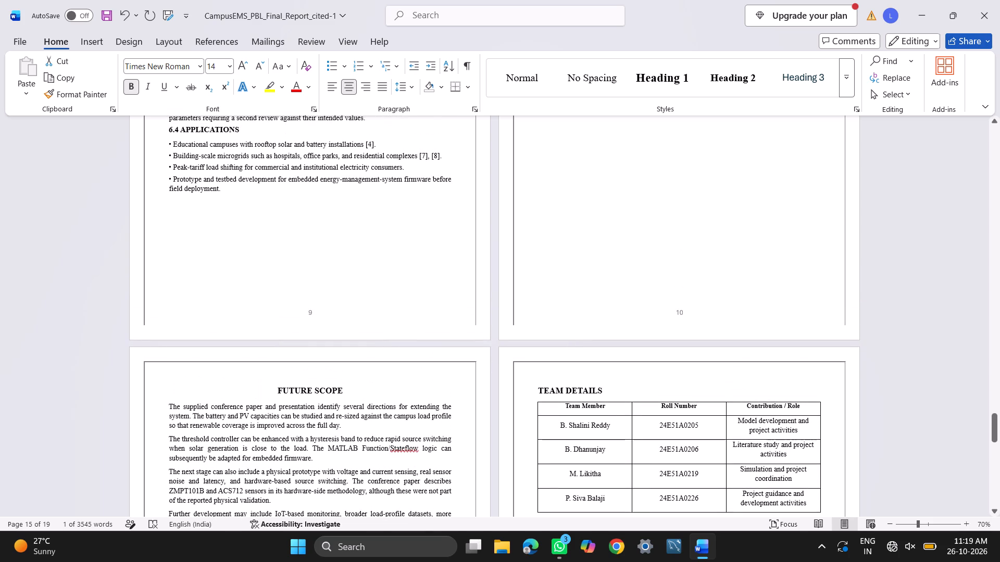
{"action": "scroll", "coordinate": [505, 252], "scroll_direction": "up", "scroll_amount": 3}
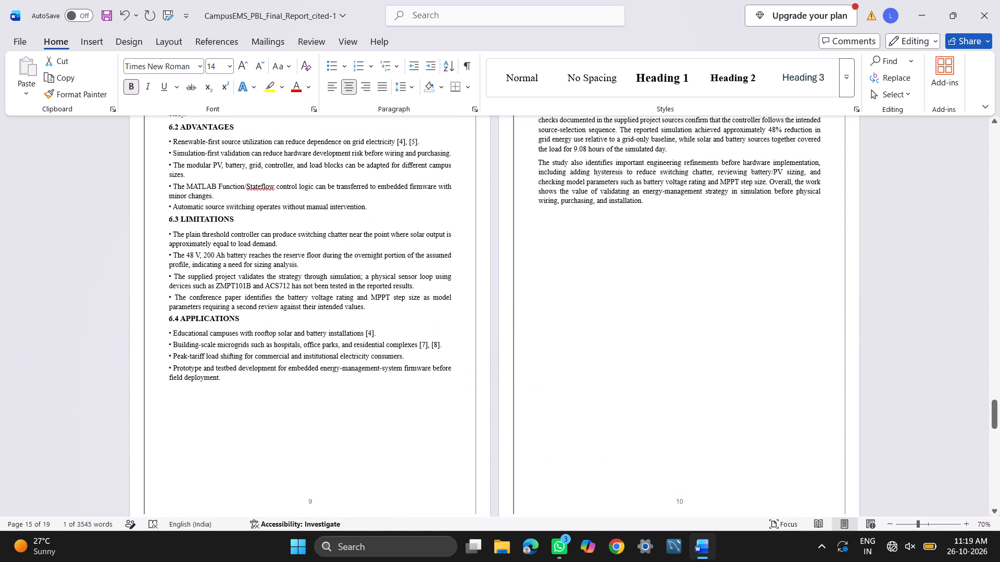
{"action": "scroll", "coordinate": [505, 252], "scroll_direction": "up", "scroll_amount": 2}
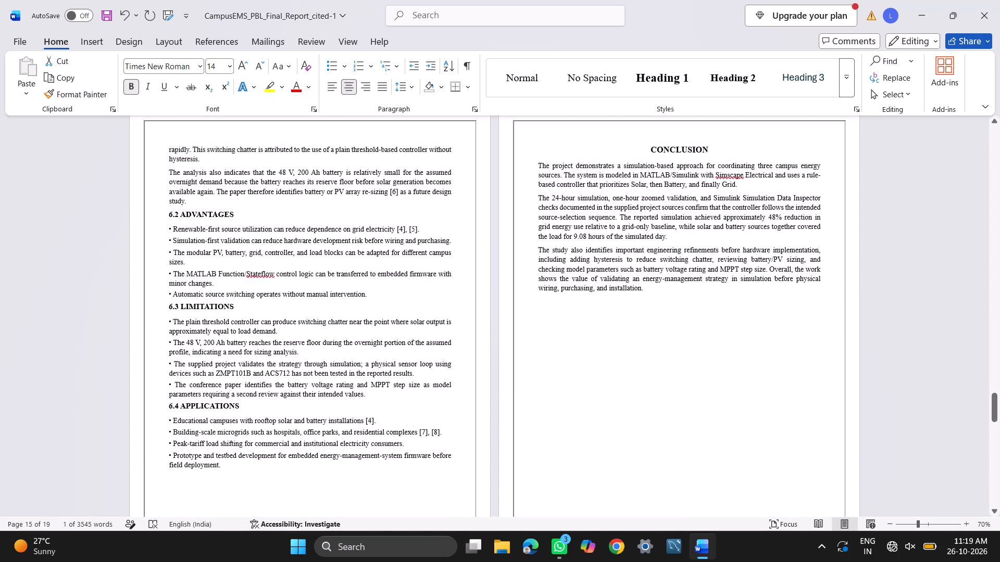
{"action": "scroll", "coordinate": [505, 252], "scroll_direction": "up", "scroll_amount": 4}
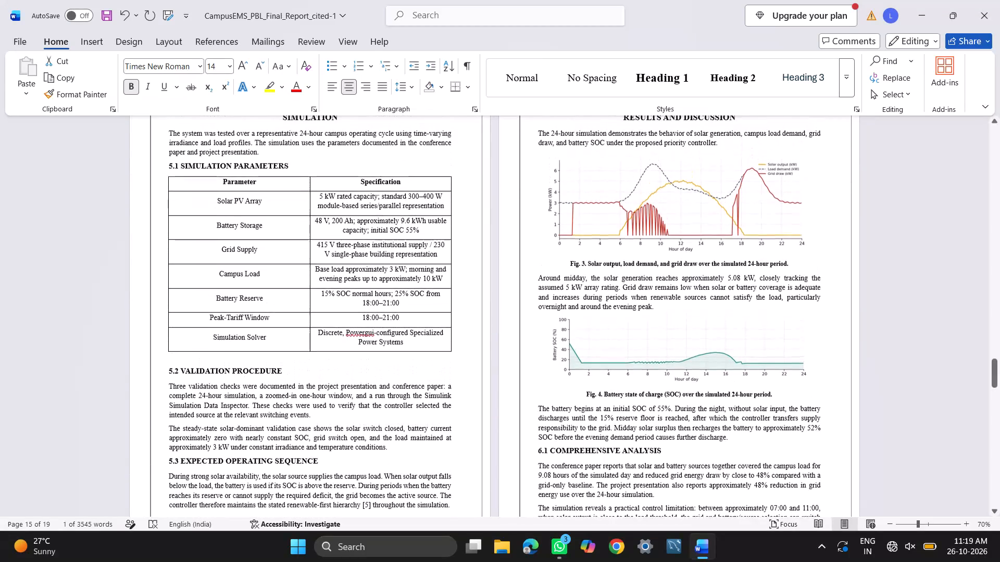
{"action": "scroll", "coordinate": [505, 252], "scroll_direction": "up", "scroll_amount": 3}
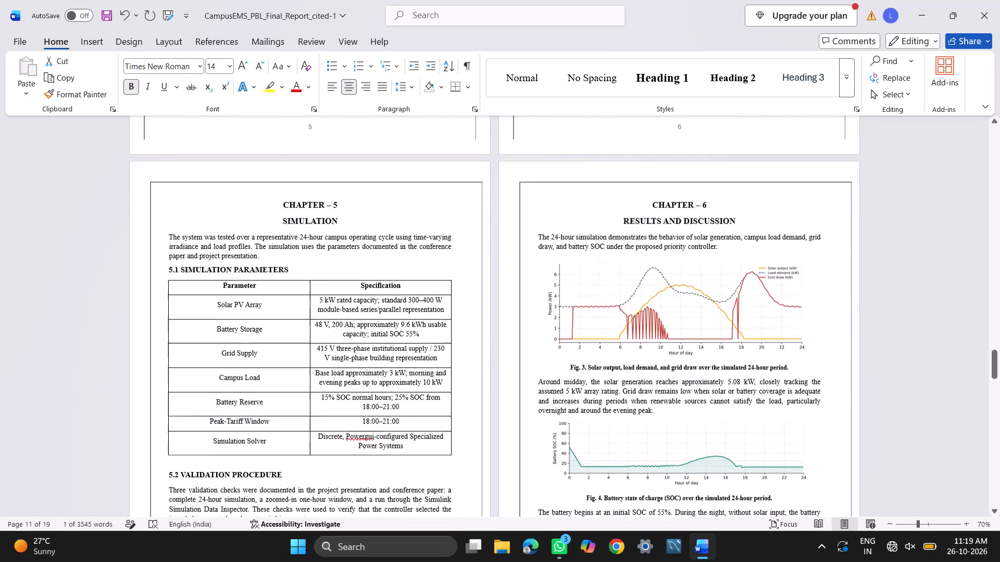
{"action": "scroll", "coordinate": [505, 252], "scroll_direction": "up", "scroll_amount": 3}
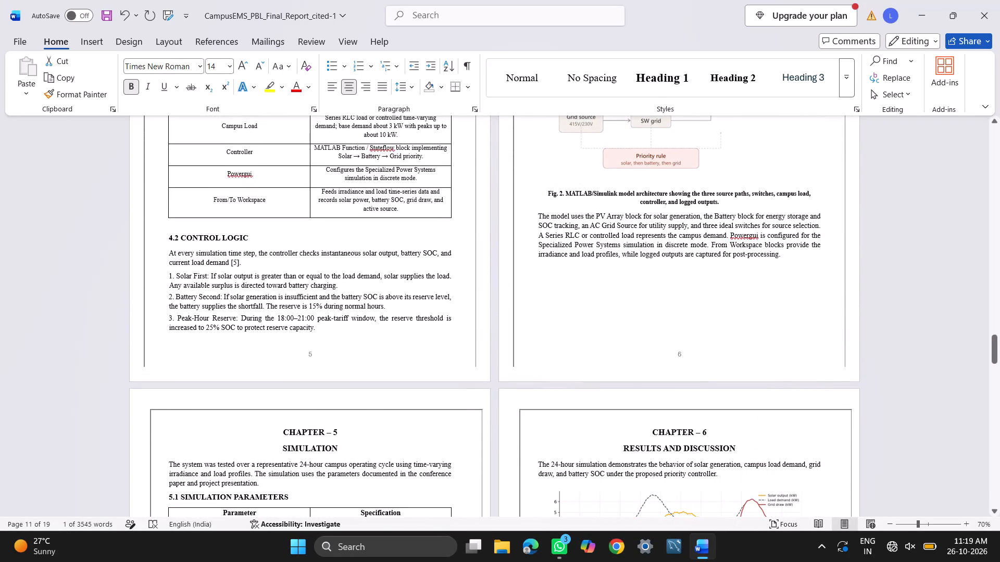
{"action": "scroll", "coordinate": [505, 252], "scroll_direction": "up", "scroll_amount": 2}
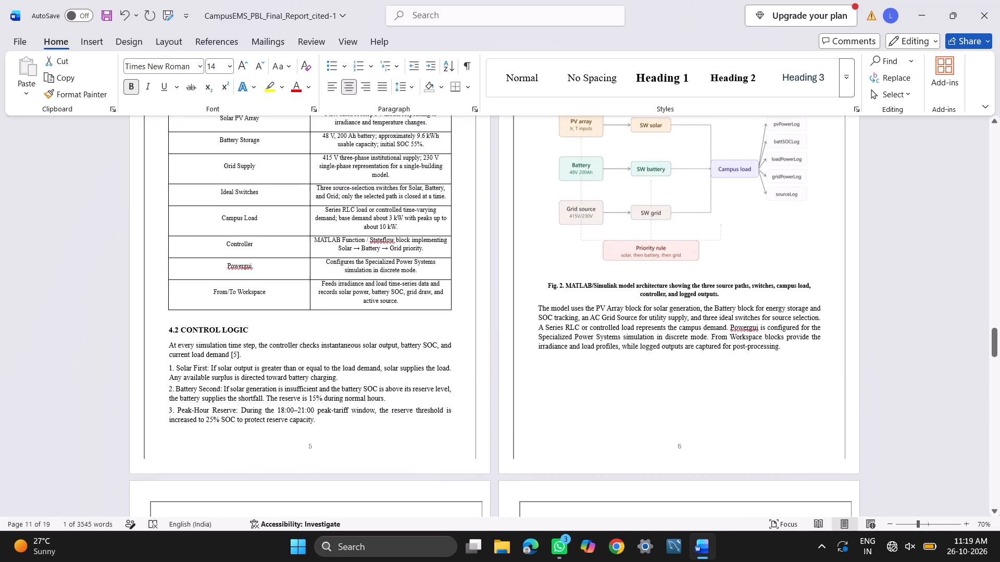
{"action": "scroll", "coordinate": [505, 252], "scroll_direction": "up", "scroll_amount": 5}
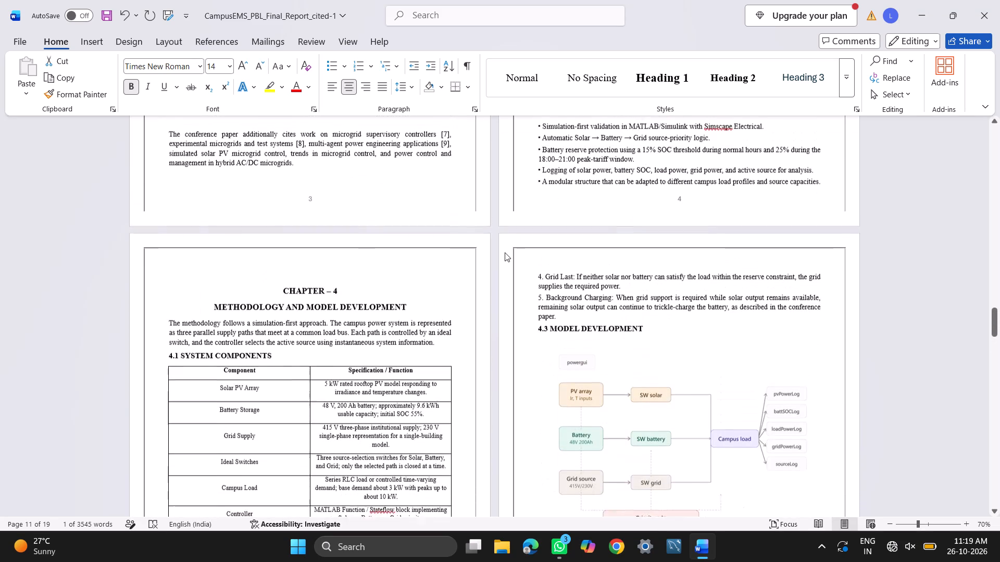
{"action": "scroll", "coordinate": [505, 252], "scroll_direction": "up", "scroll_amount": 1}
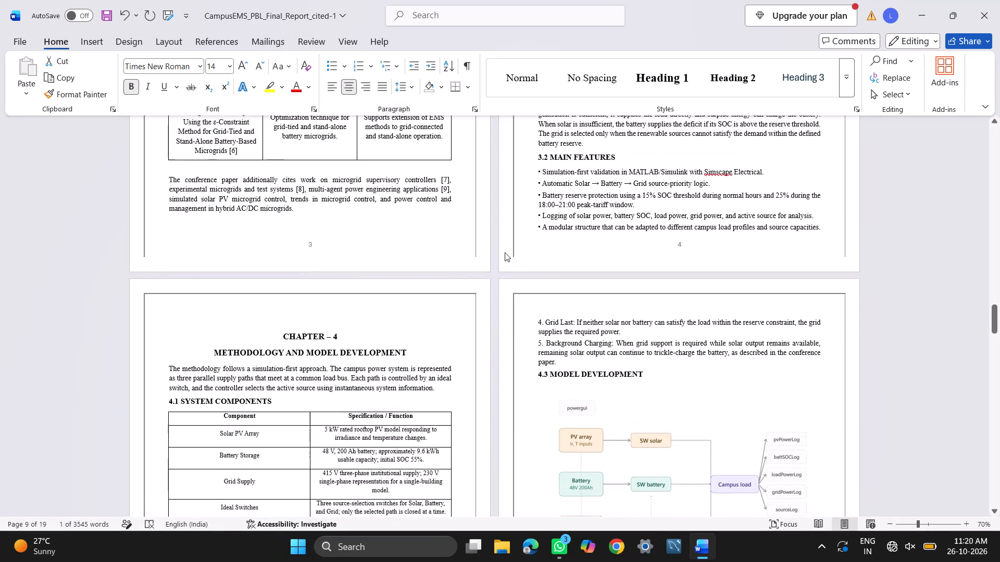
{"action": "scroll", "coordinate": [505, 252], "scroll_direction": "up", "scroll_amount": 3}
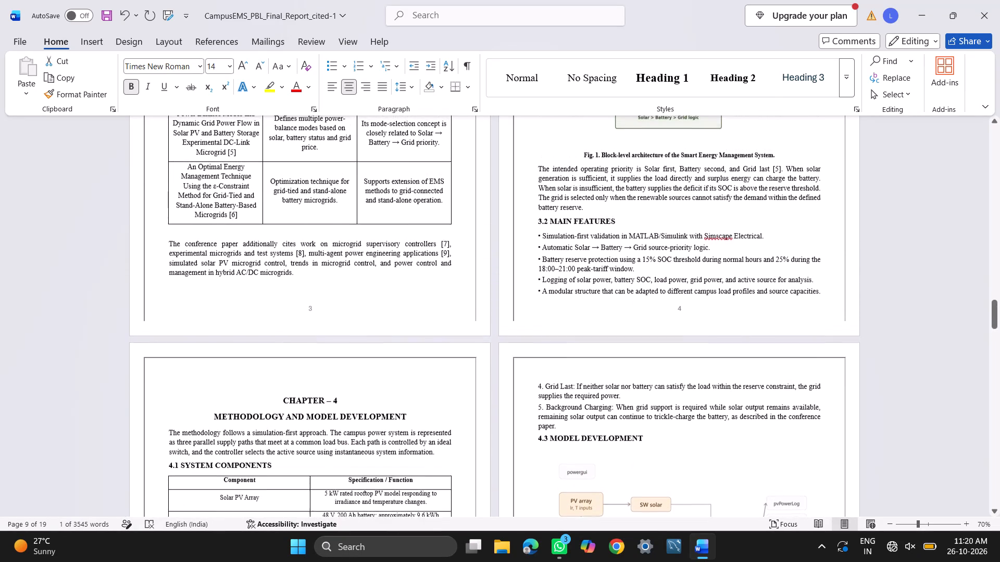
{"action": "scroll", "coordinate": [505, 252], "scroll_direction": "up", "scroll_amount": 2}
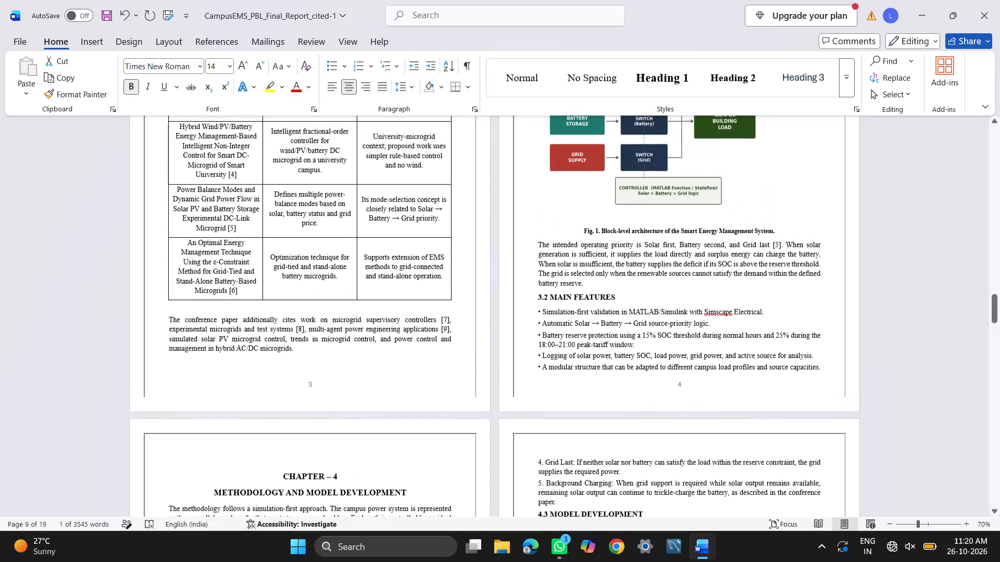
{"action": "scroll", "coordinate": [505, 252], "scroll_direction": "up", "scroll_amount": 3}
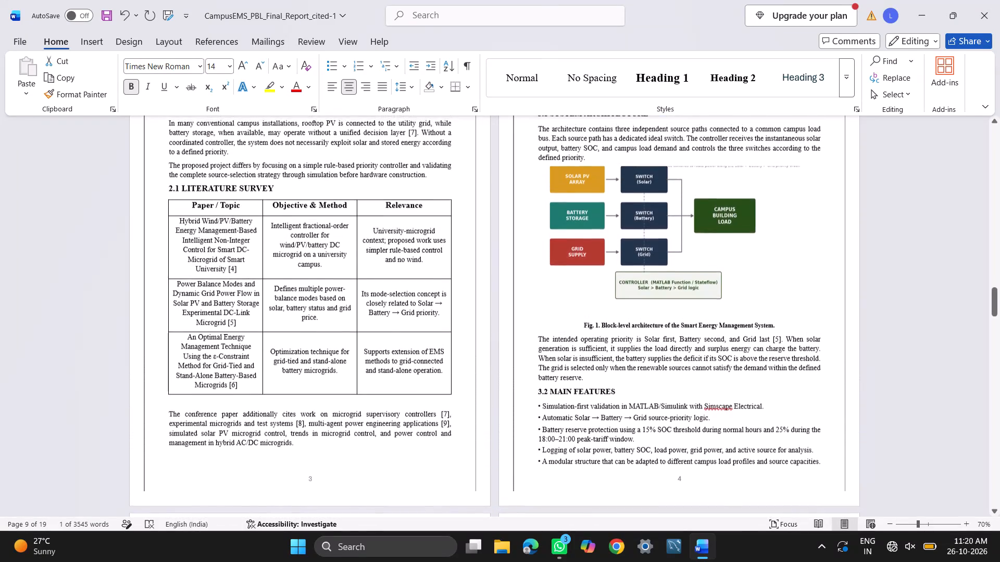
{"action": "scroll", "coordinate": [505, 252], "scroll_direction": "up", "scroll_amount": 2}
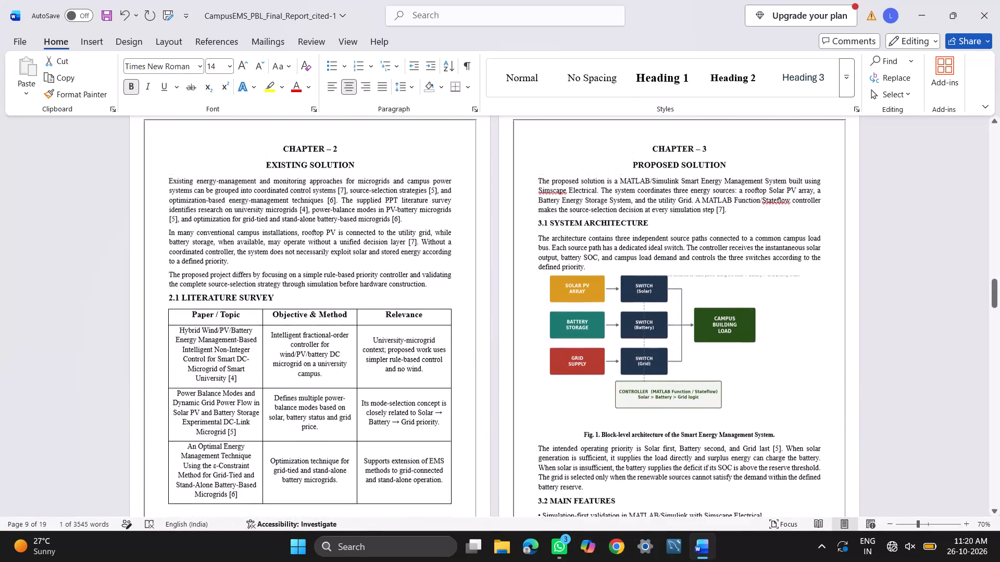
{"action": "scroll", "coordinate": [505, 252], "scroll_direction": "up", "scroll_amount": 2}
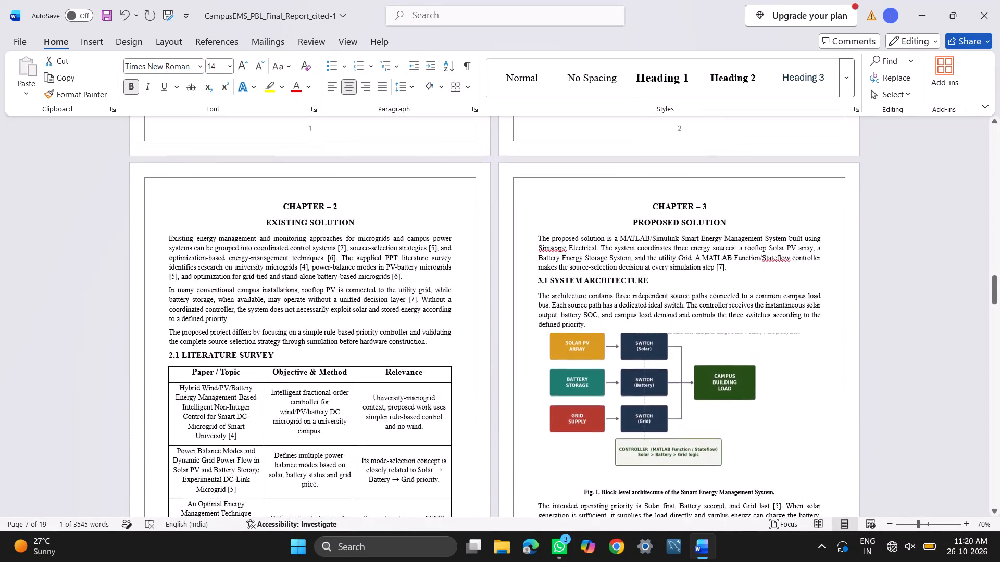
{"action": "scroll", "coordinate": [505, 252], "scroll_direction": "up", "scroll_amount": 5}
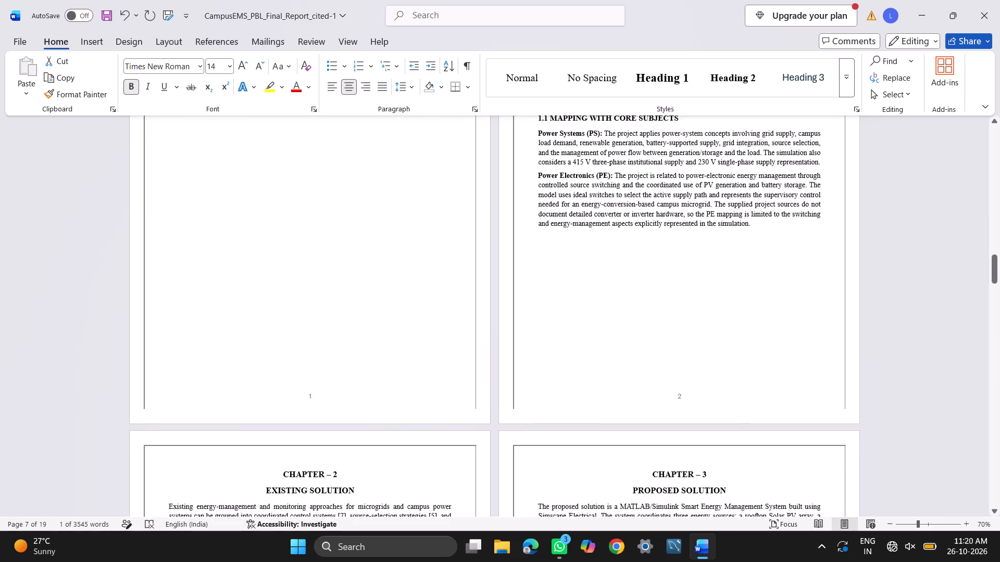
{"action": "scroll", "coordinate": [505, 252], "scroll_direction": "up", "scroll_amount": 2}
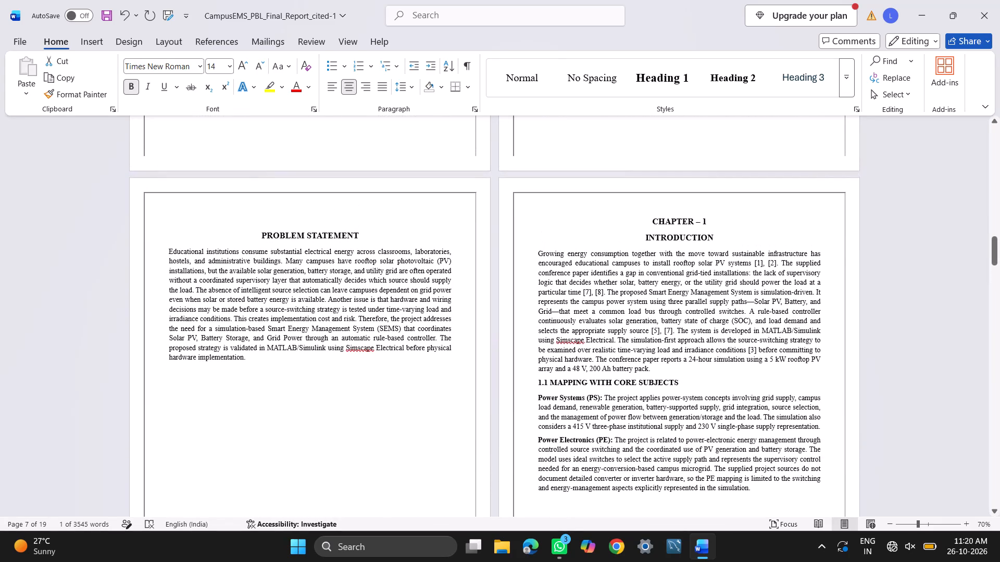
{"action": "left_click", "coordinate": [505, 252]}
{"action": "scroll", "coordinate": [505, 252], "scroll_direction": "up", "scroll_amount": 1}
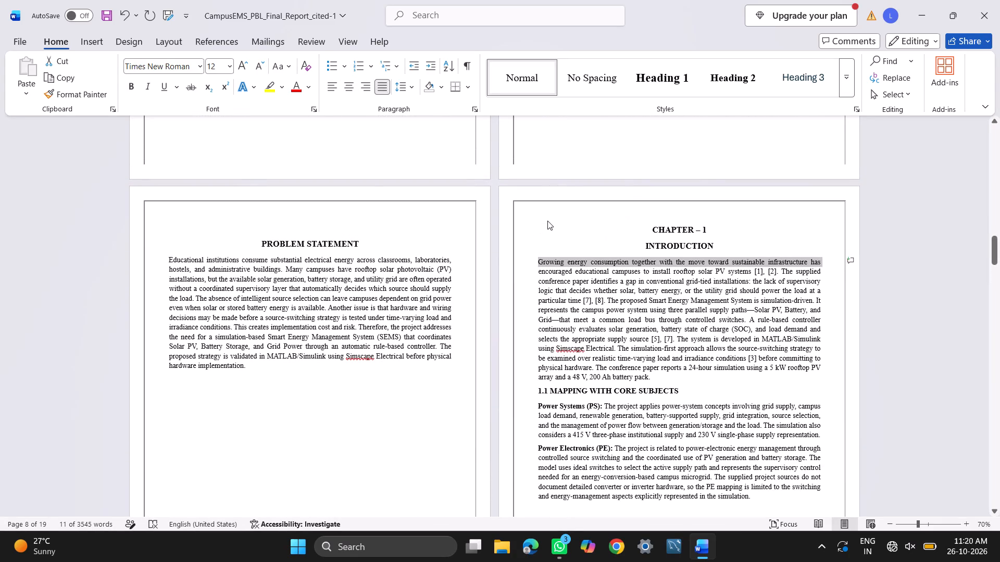
{"action": "left_click", "coordinate": [547, 221]}
{"action": "scroll", "coordinate": [547, 221], "scroll_direction": "up", "scroll_amount": 2}
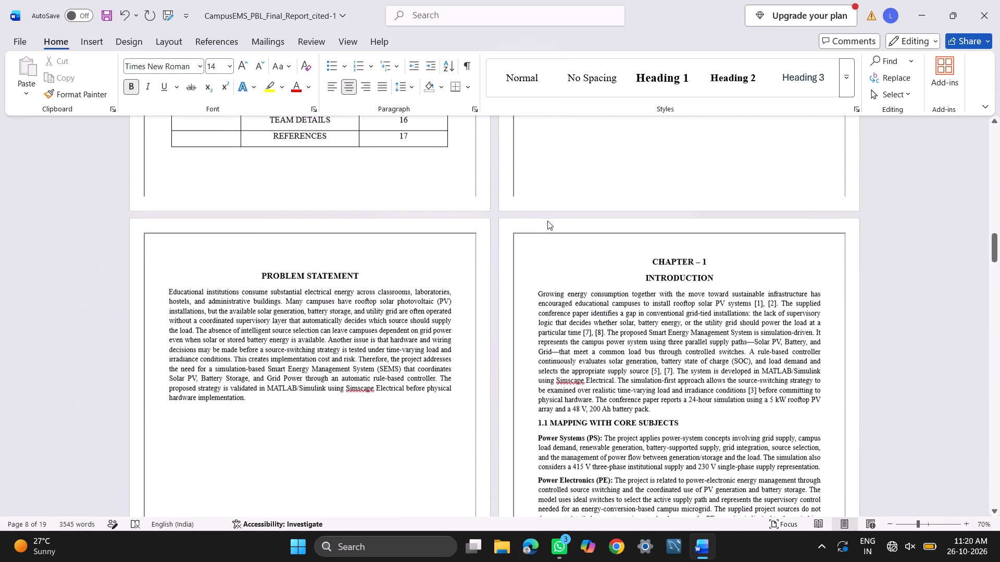
{"action": "scroll", "coordinate": [547, 221], "scroll_direction": "up", "scroll_amount": 2}
Look through the report again from the table of contents forward to the end of the references page.
{"action": "scroll", "coordinate": [547, 221], "scroll_direction": "down", "scroll_amount": 1}
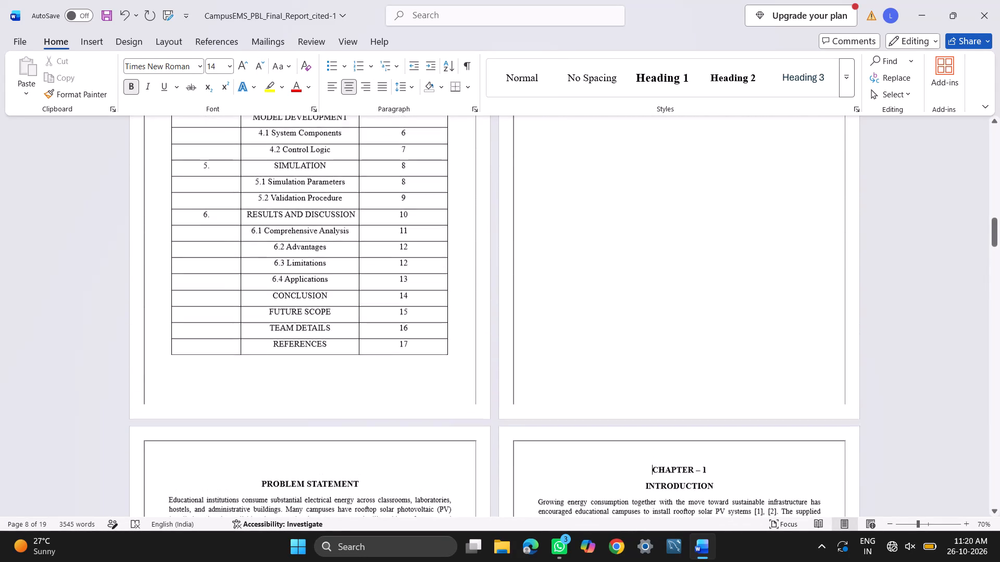
{"action": "scroll", "coordinate": [547, 221], "scroll_direction": "down", "scroll_amount": 3}
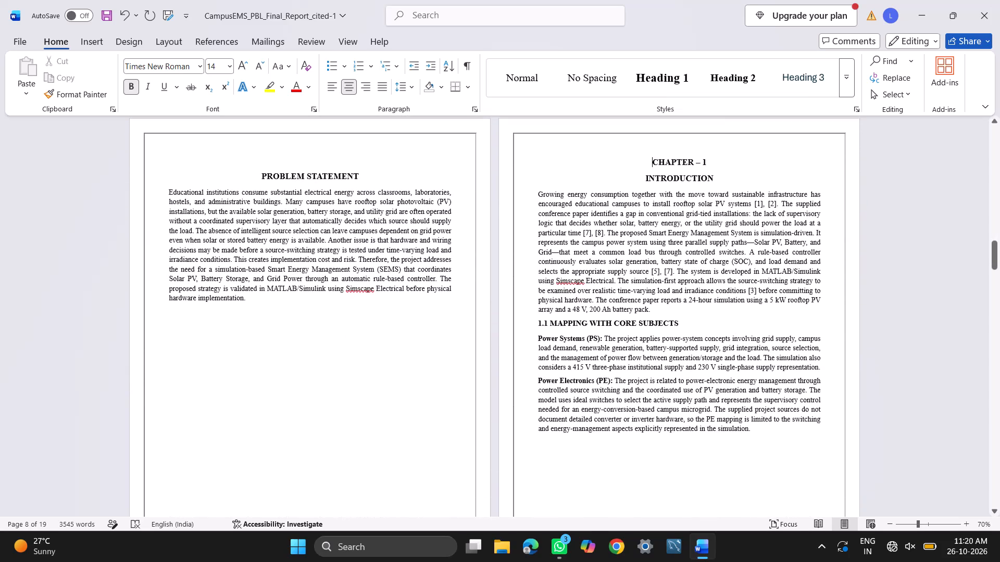
{"action": "scroll", "coordinate": [547, 221], "scroll_direction": "down", "scroll_amount": 7}
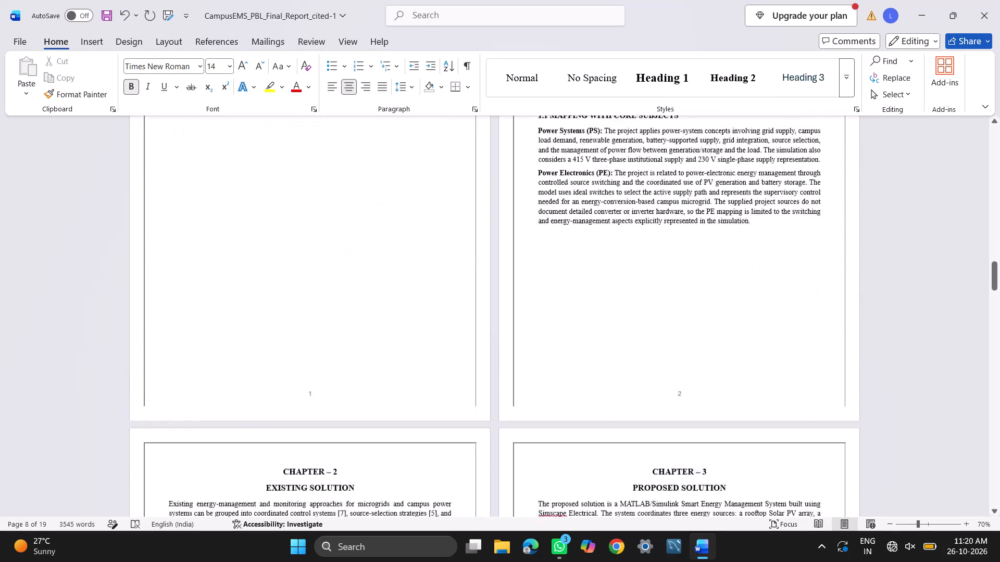
{"action": "scroll", "coordinate": [547, 221], "scroll_direction": "down", "scroll_amount": 7}
{"action": "scroll", "coordinate": [547, 221], "scroll_direction": "down", "scroll_amount": 19}
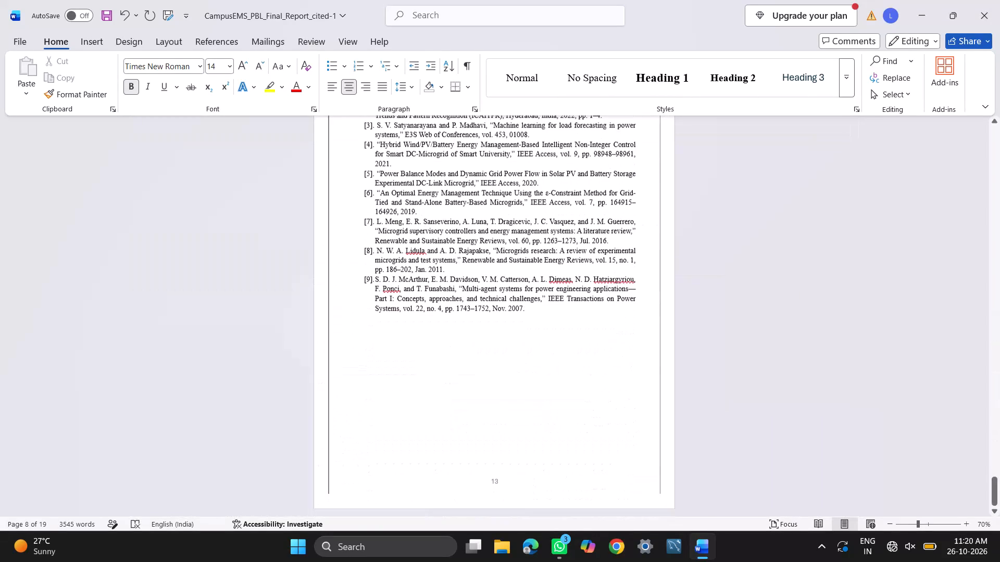
Save the report document.
{"action": "key", "text": "ctrl+s"}
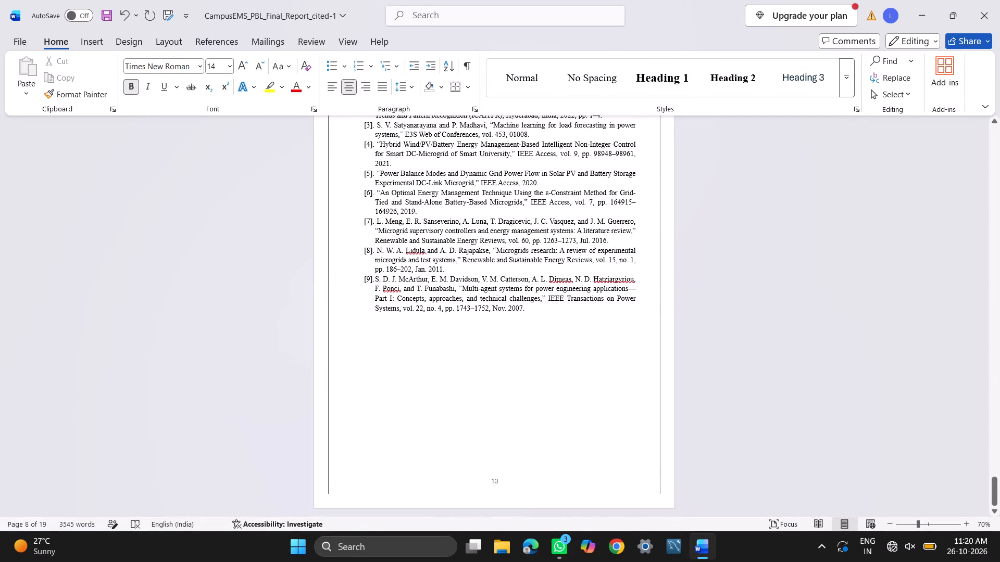
Examine the report back to its cover, including the certificate, declaration and acknowledgement pages.
{"action": "scroll", "coordinate": [515, 279], "scroll_direction": "up", "scroll_amount": 12}
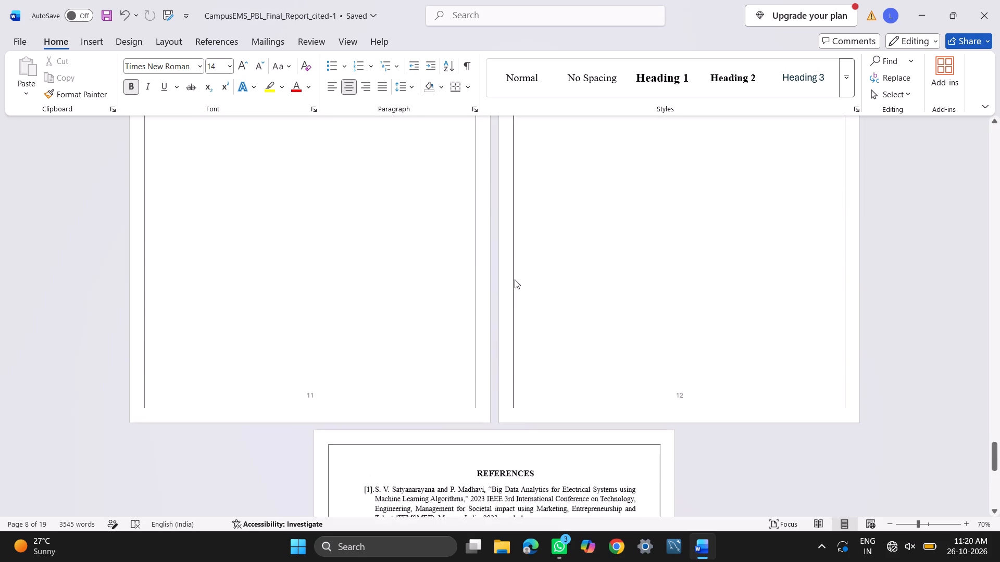
{"action": "scroll", "coordinate": [515, 279], "scroll_direction": "up", "scroll_amount": 3}
{"action": "scroll", "coordinate": [515, 279], "scroll_direction": "down", "scroll_amount": 3}
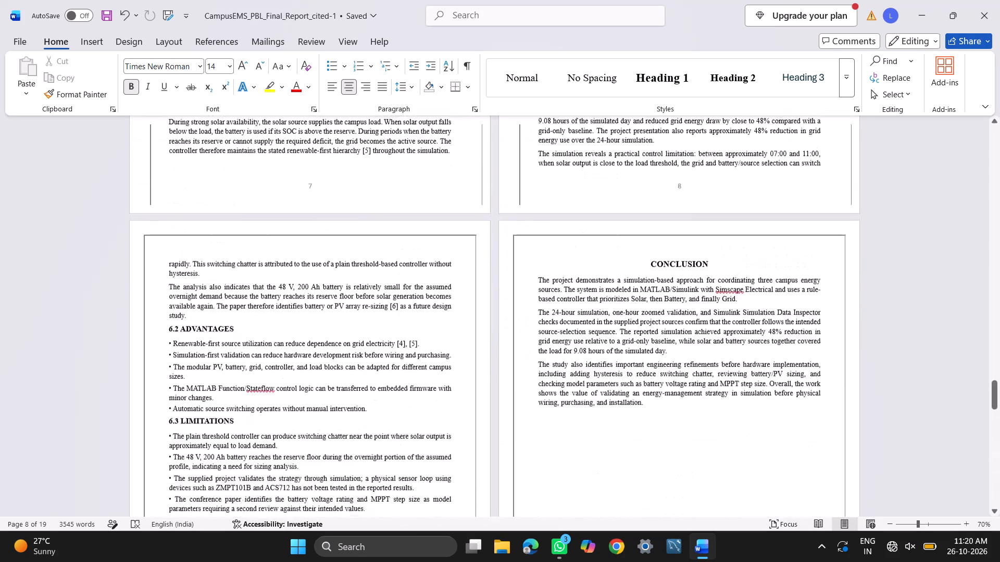
{"action": "scroll", "coordinate": [515, 279], "scroll_direction": "down", "scroll_amount": 1}
{"action": "scroll", "coordinate": [515, 279], "scroll_direction": "up", "scroll_amount": 6}
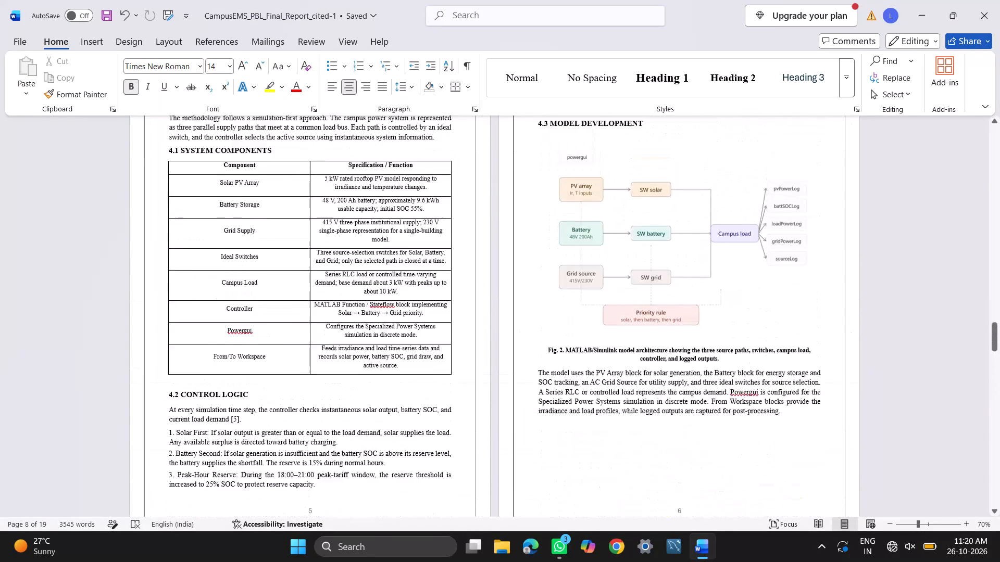
{"action": "scroll", "coordinate": [515, 279], "scroll_direction": "up", "scroll_amount": 2}
{"action": "scroll", "coordinate": [515, 279], "scroll_direction": "up", "scroll_amount": 20}
{"action": "scroll", "coordinate": [515, 279], "scroll_direction": "up", "scroll_amount": 20}
{"action": "scroll", "coordinate": [515, 279], "scroll_direction": "up", "scroll_amount": 4}
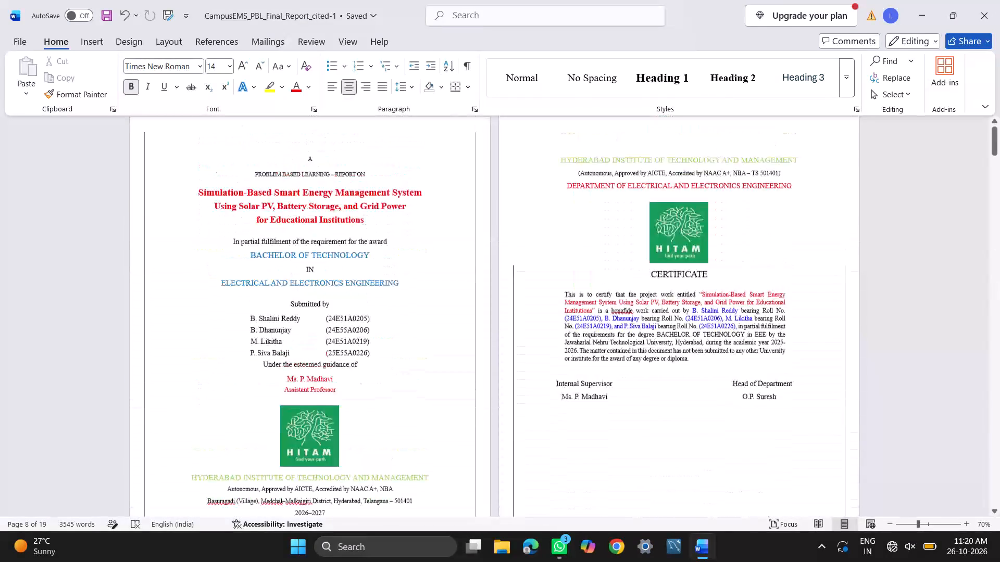
{"action": "scroll", "coordinate": [515, 279], "scroll_direction": "down", "scroll_amount": 3}
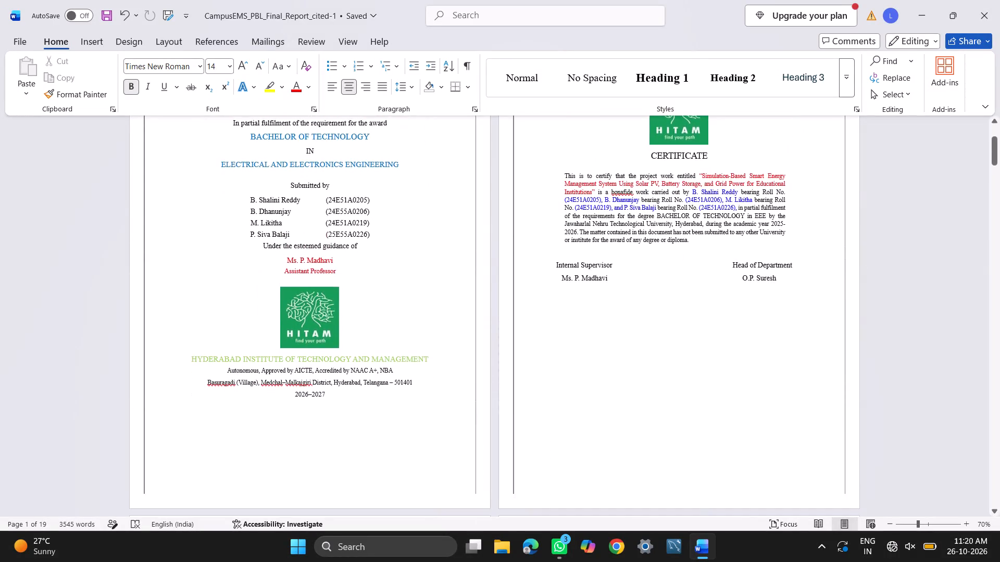
{"action": "scroll", "coordinate": [515, 279], "scroll_direction": "down", "scroll_amount": 4}
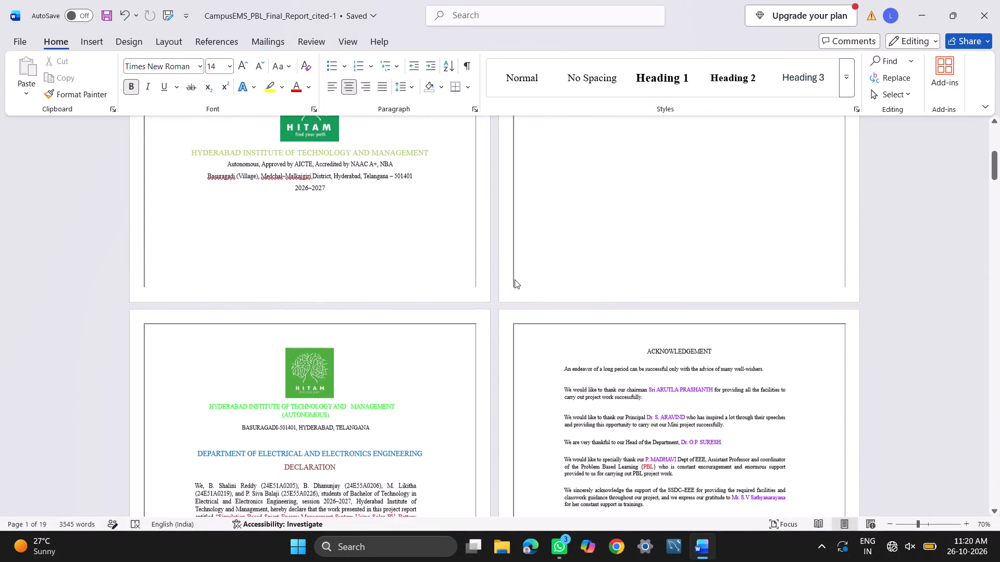
{"action": "scroll", "coordinate": [515, 279], "scroll_direction": "down", "scroll_amount": 1}
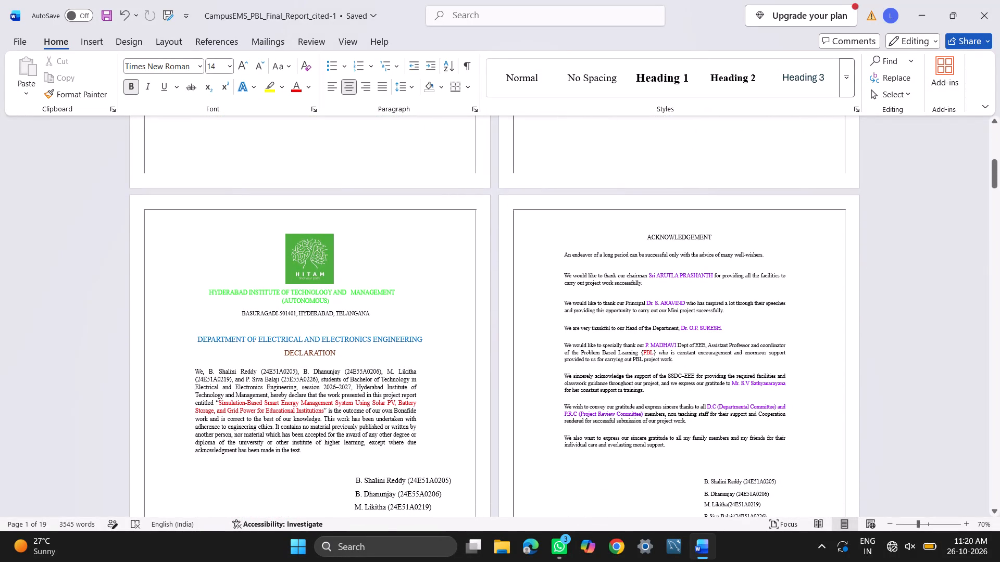
{"action": "scroll", "coordinate": [515, 279], "scroll_direction": "down", "scroll_amount": 1}
Save the report again after the final review.
{"action": "key", "text": "ctrl+s"}
{"action": "key", "text": "ctrl+s"}
{"action": "key", "text": "ctrl+s"}
Look for the saved report in its file details, File Explorer's Downloads and Documents folders, and the recent documents list.
{"action": "left_click", "coordinate": [360, 23]}
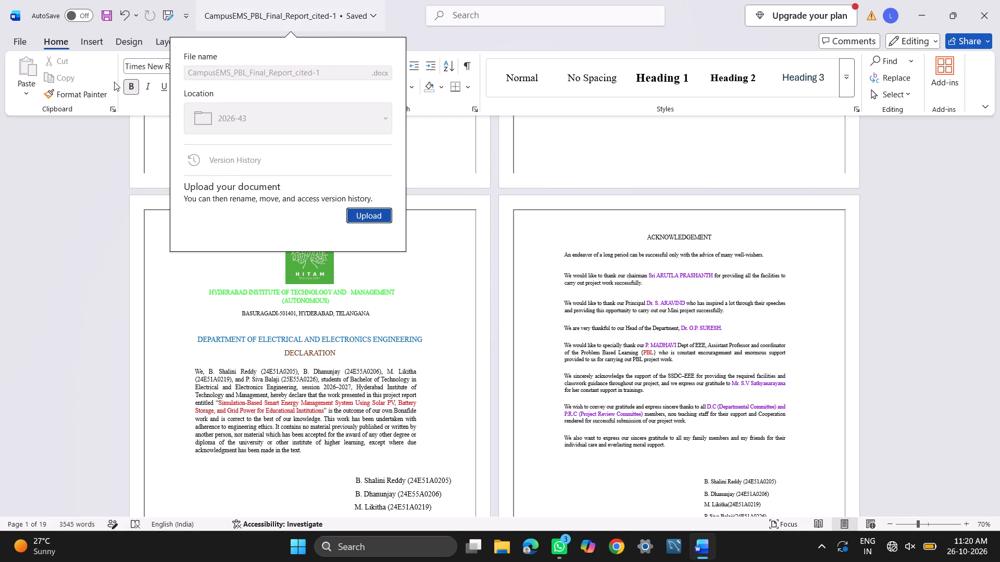
{"action": "left_click", "coordinate": [70, 182]}
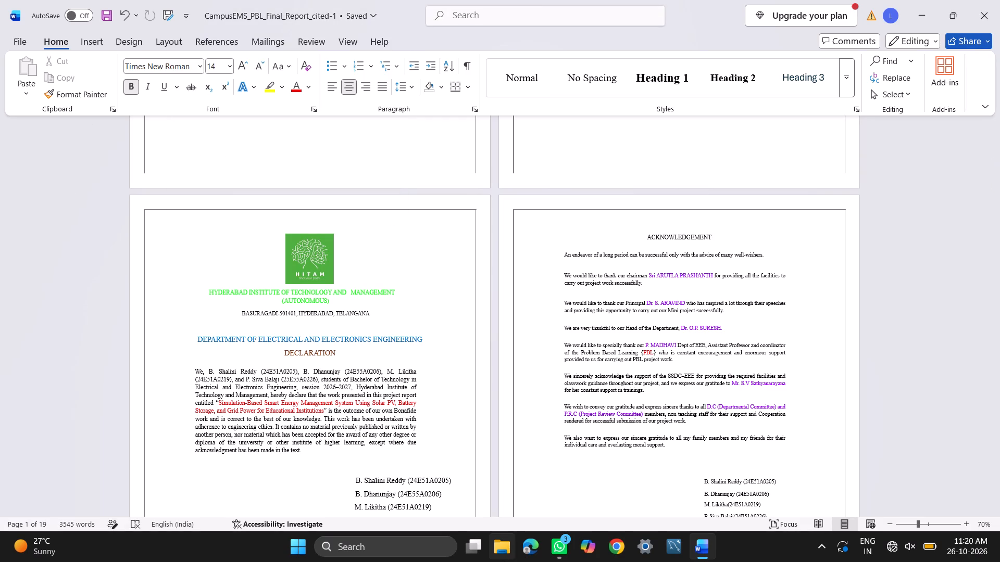
{"action": "double_click", "coordinate": [504, 561]}
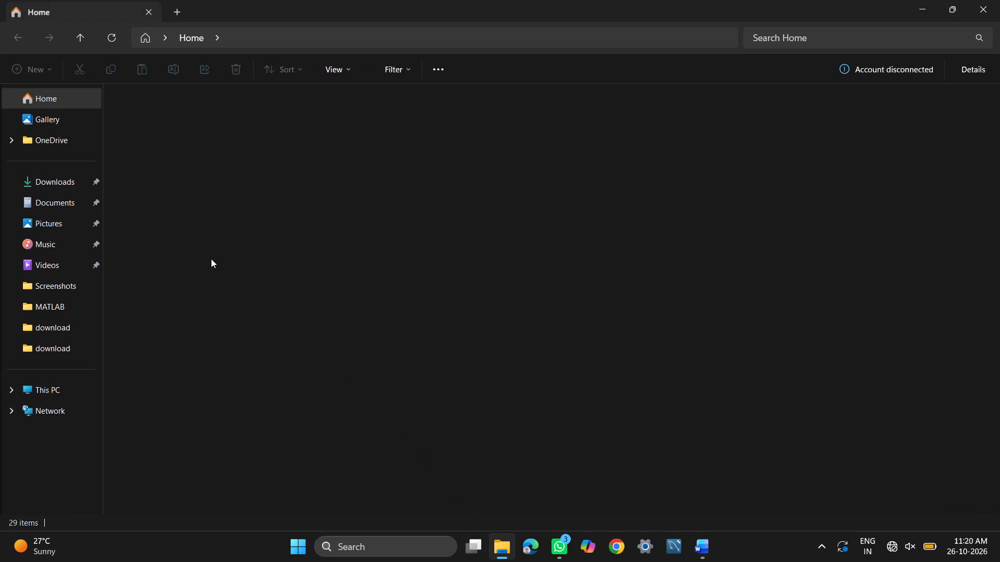
{"action": "left_click", "coordinate": [47, 187]}
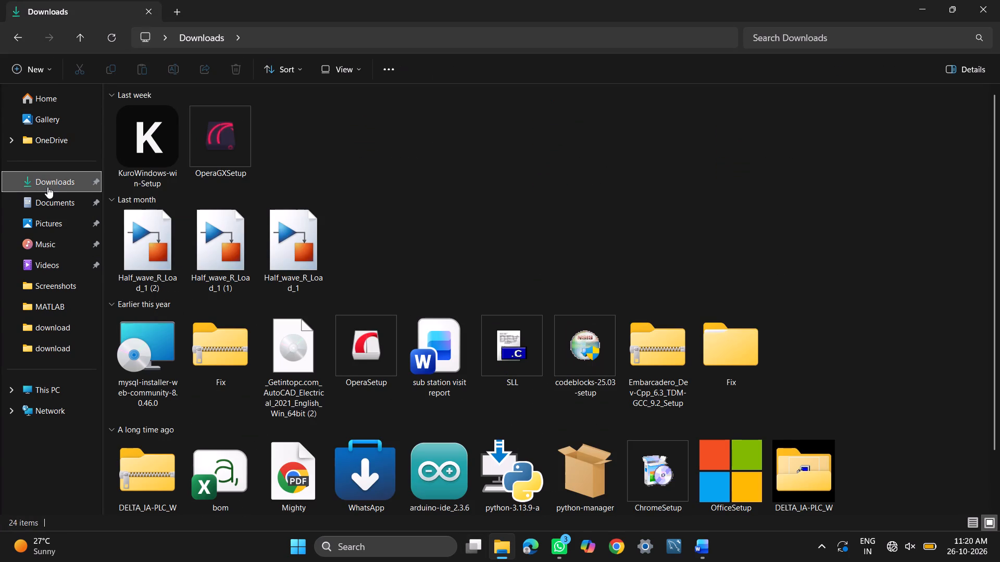
{"action": "left_click", "coordinate": [68, 208]}
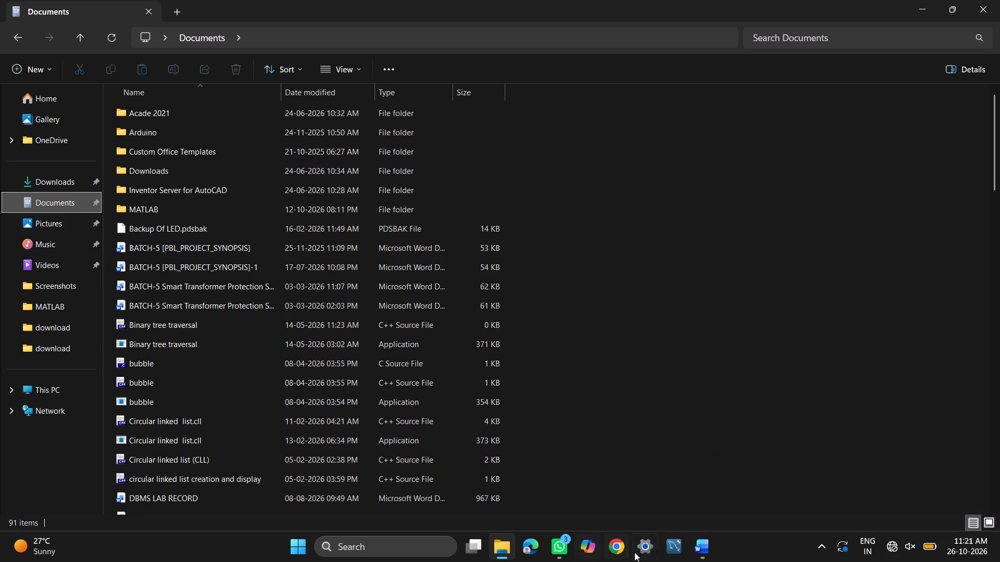
{"action": "left_click", "coordinate": [701, 552]}
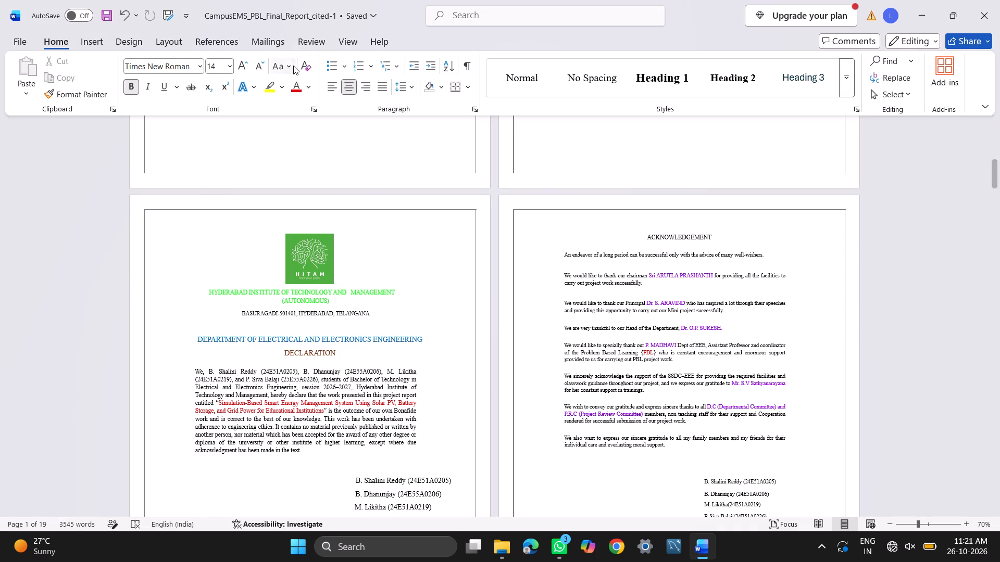
{"action": "left_click", "coordinate": [391, 22]}
{"action": "left_click", "coordinate": [369, 8]}
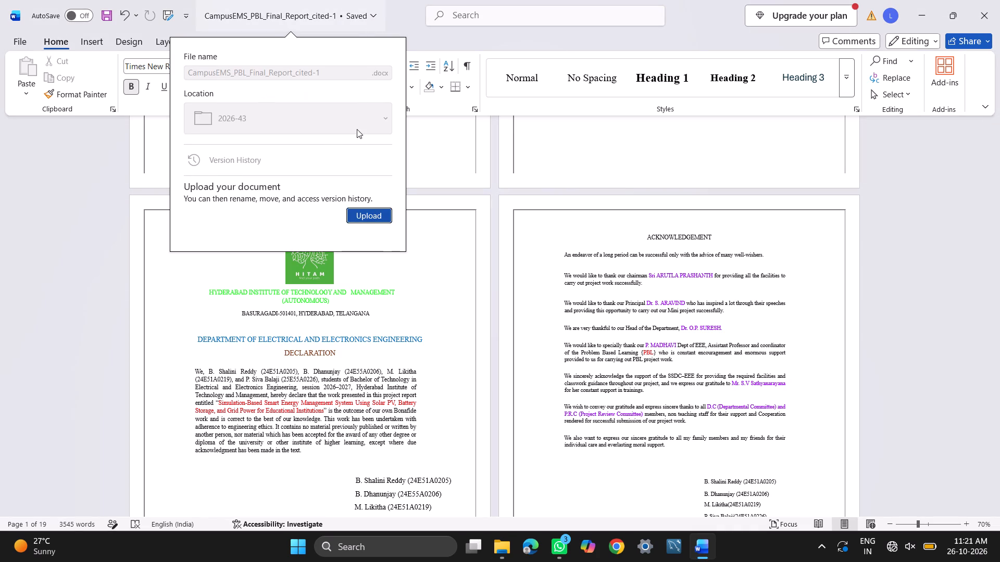
{"action": "left_click", "coordinate": [66, 190]}
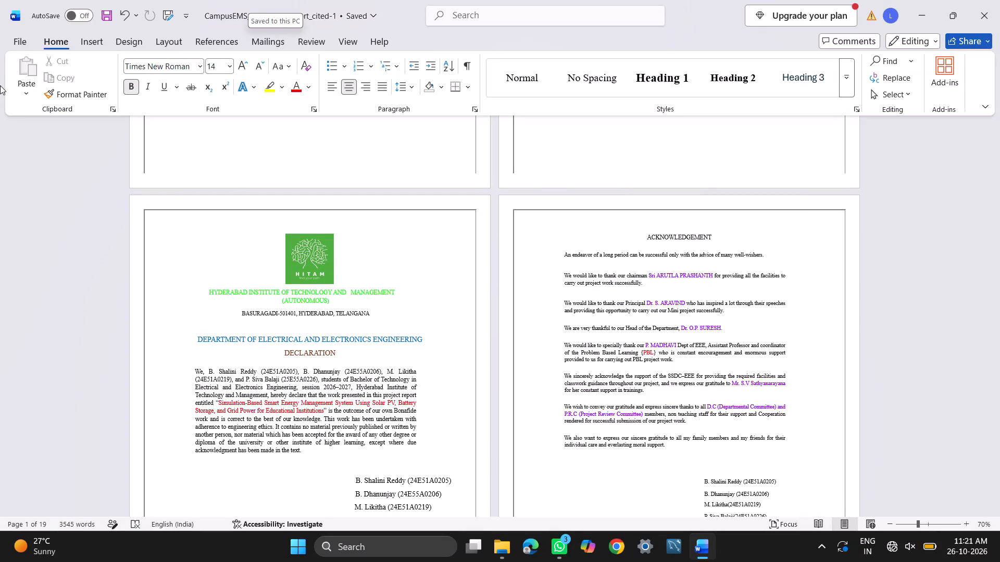
{"action": "left_click", "coordinate": [20, 42]}
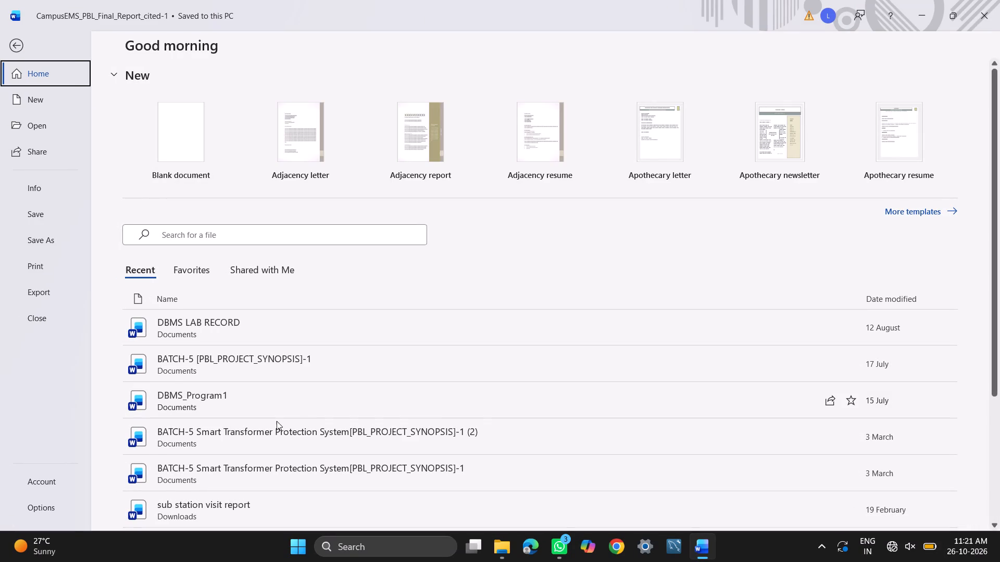
{"action": "scroll", "coordinate": [277, 421], "scroll_direction": "right", "scroll_amount": 1}
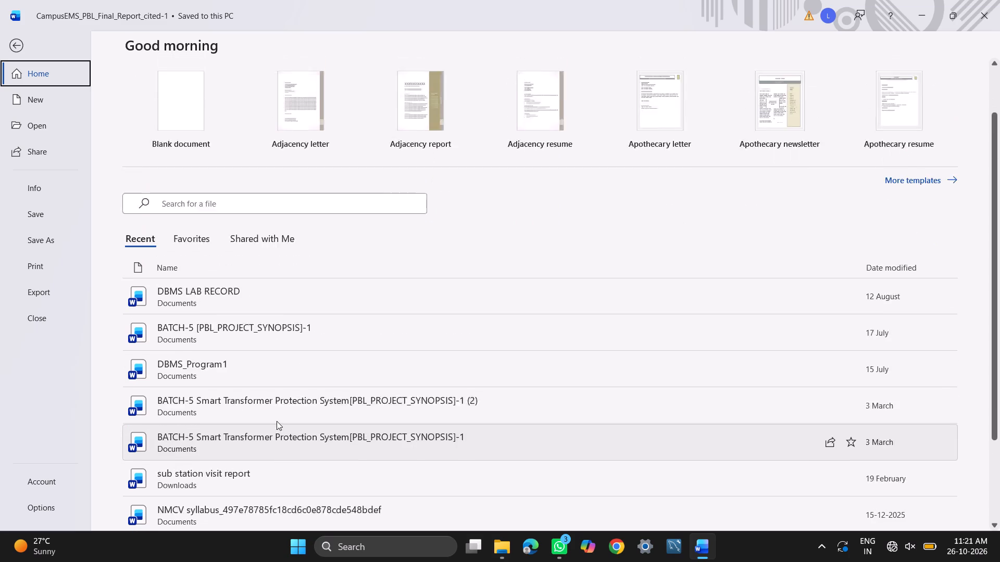
{"action": "scroll", "coordinate": [277, 421], "scroll_direction": "right", "scroll_amount": 1}
{"action": "left_click", "coordinate": [162, 4]}
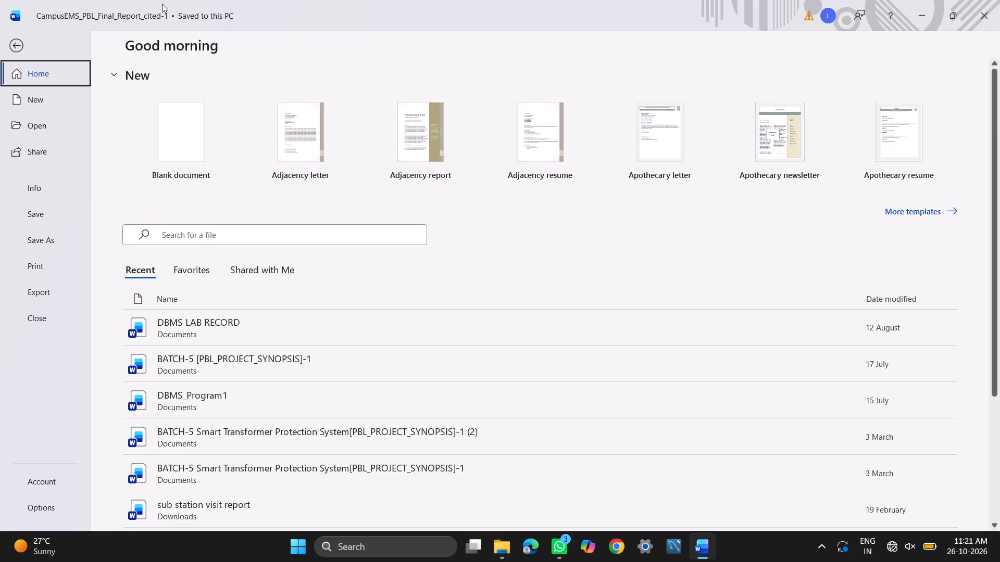
{"action": "left_click", "coordinate": [15, 46]}
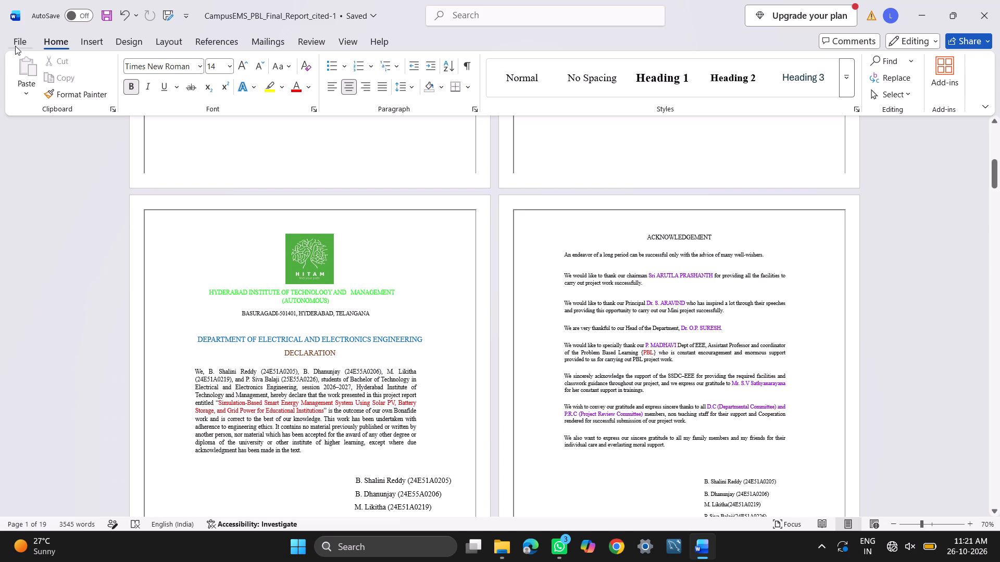
Save the report under the new name CampusEMS_PBL_Final_Report as a Word document in the Downloads folder.
{"action": "left_click", "coordinate": [168, 10]}
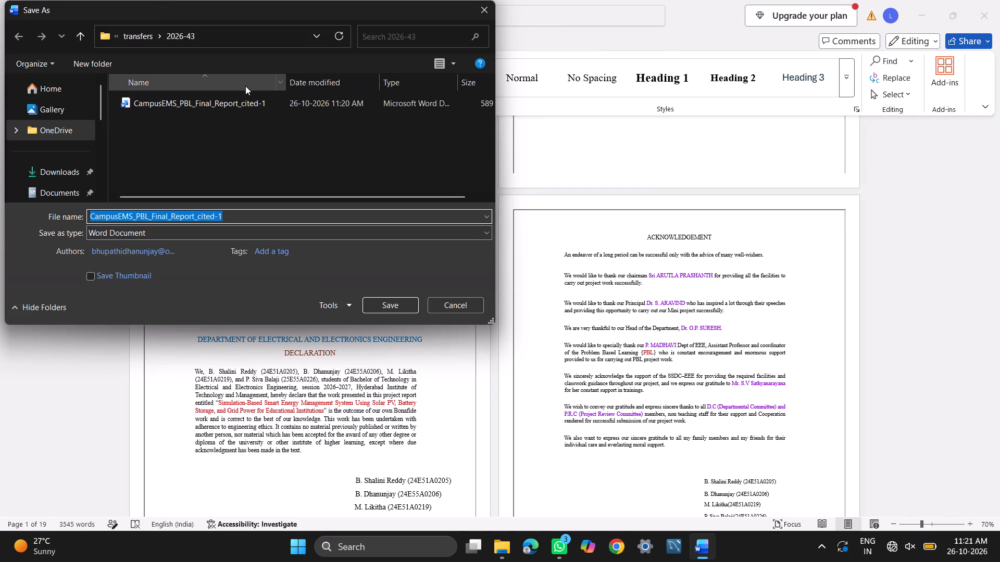
{"action": "left_click", "coordinate": [248, 214]}
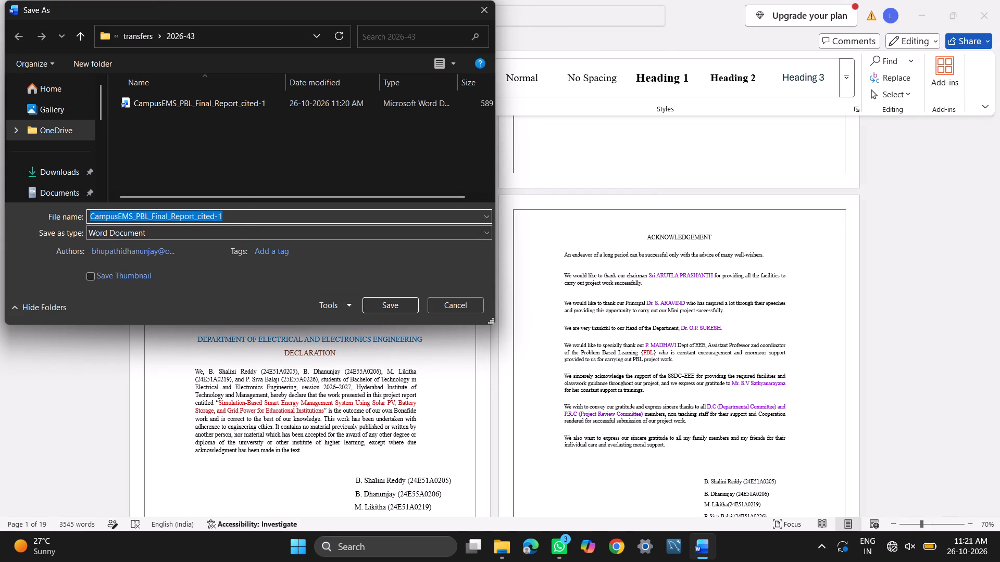
{"action": "left_click", "coordinate": [248, 214]}
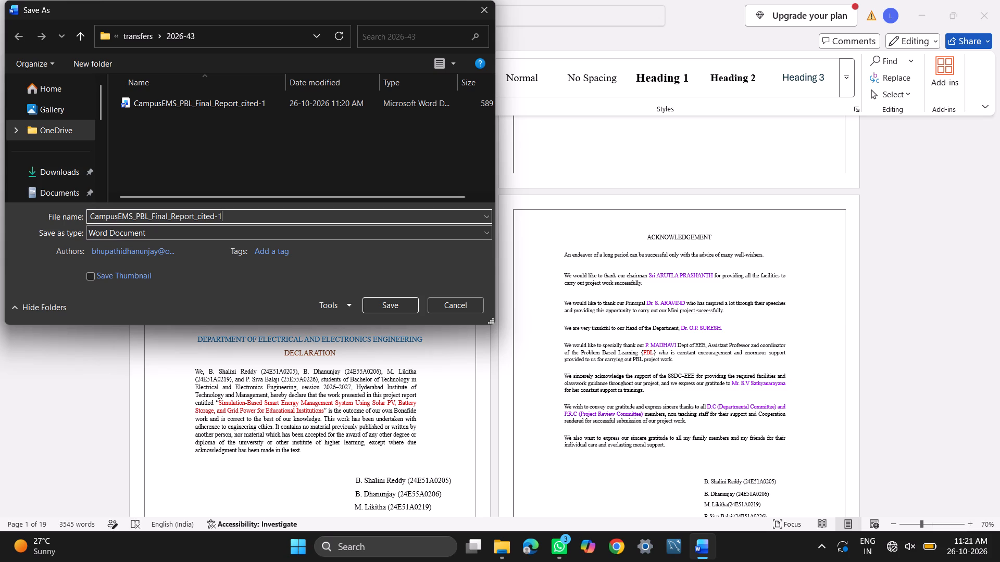
{"action": "key", "text": "BackSpace"}
{"action": "key", "text": "BackSpace"}
{"action": "key", "text": "BackSpace"}
{"action": "key", "text": "BackSpace"}
{"action": "key", "text": "BackSpace"}
{"action": "key", "text": "BackSpace"}
{"action": "key", "text": "BackSpace"}
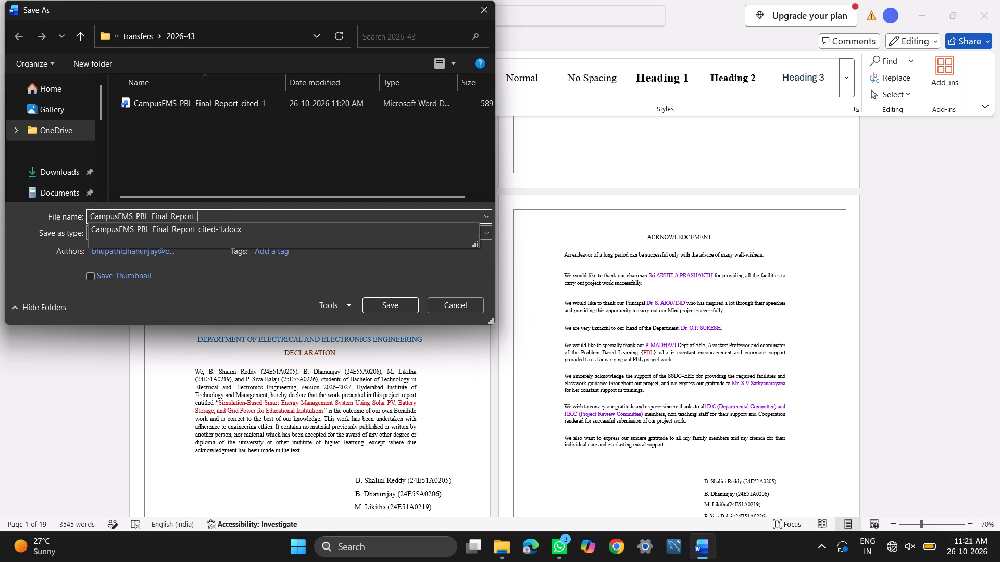
{"action": "key", "text": "BackSpace"}
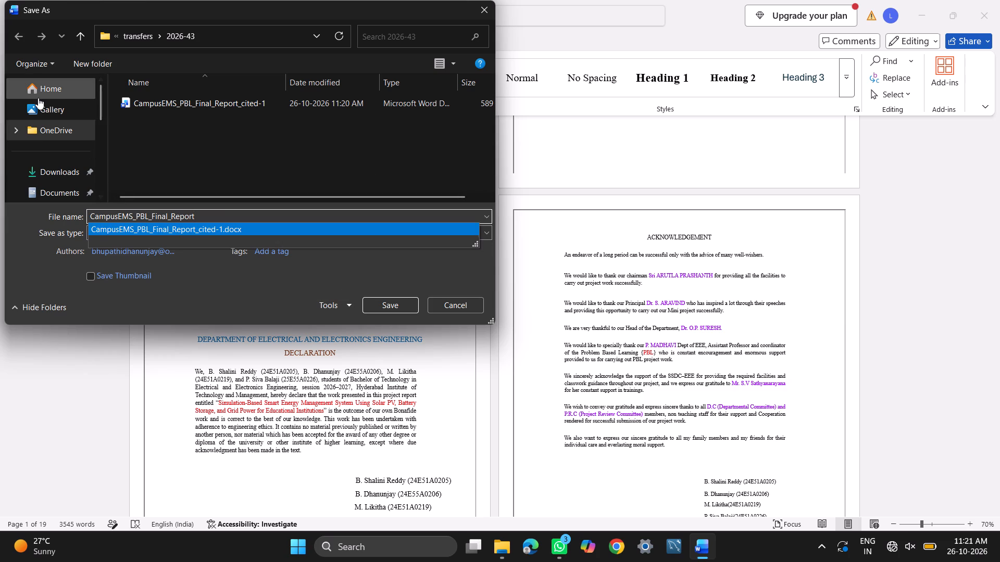
{"action": "left_click", "coordinate": [44, 183]}
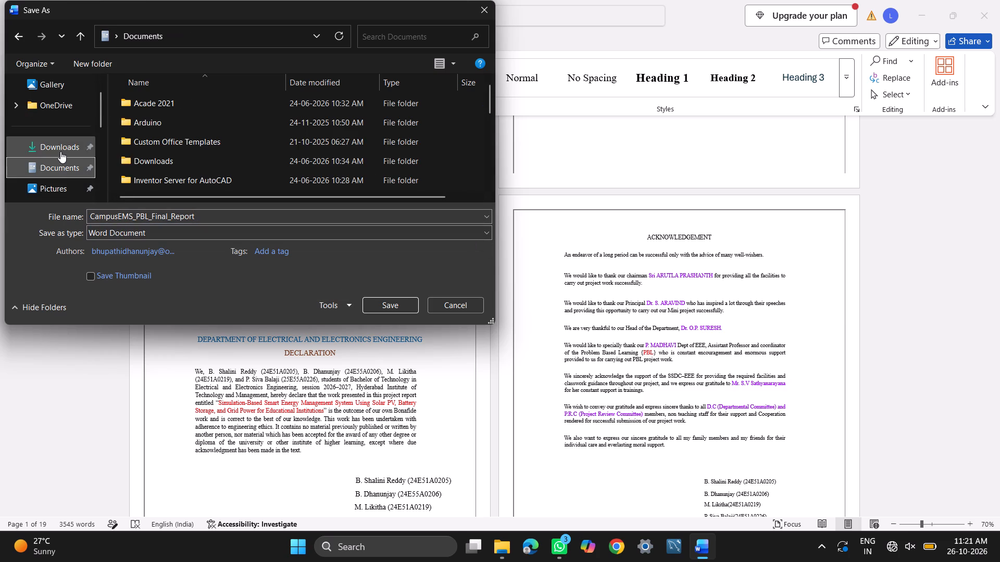
{"action": "double_click", "coordinate": [60, 151]}
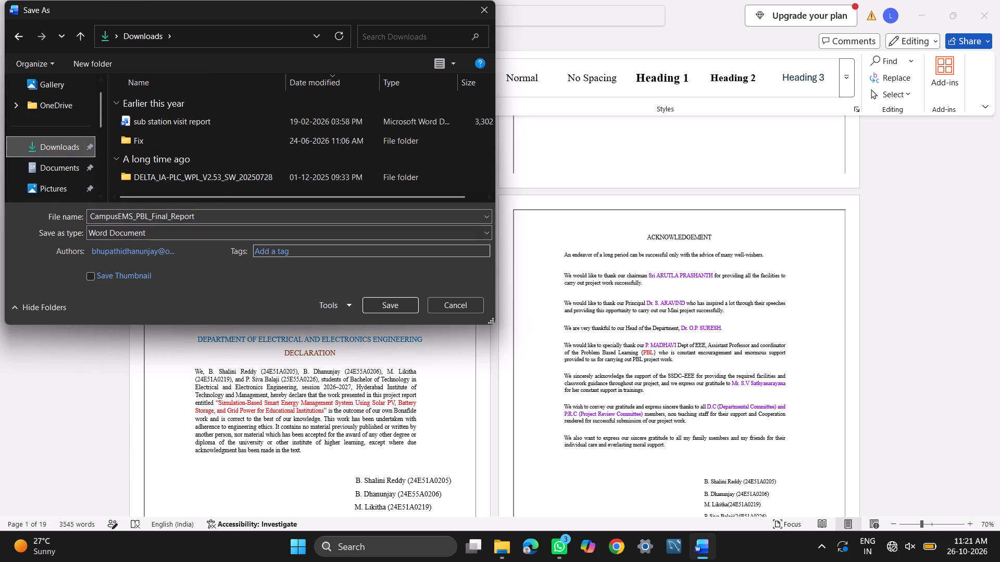
{"action": "left_click", "coordinate": [395, 313]}
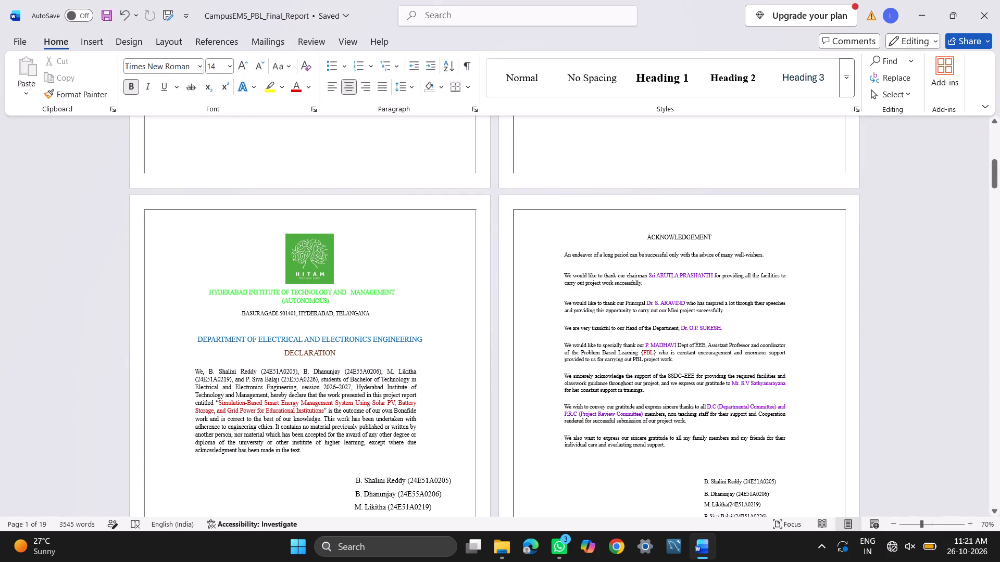